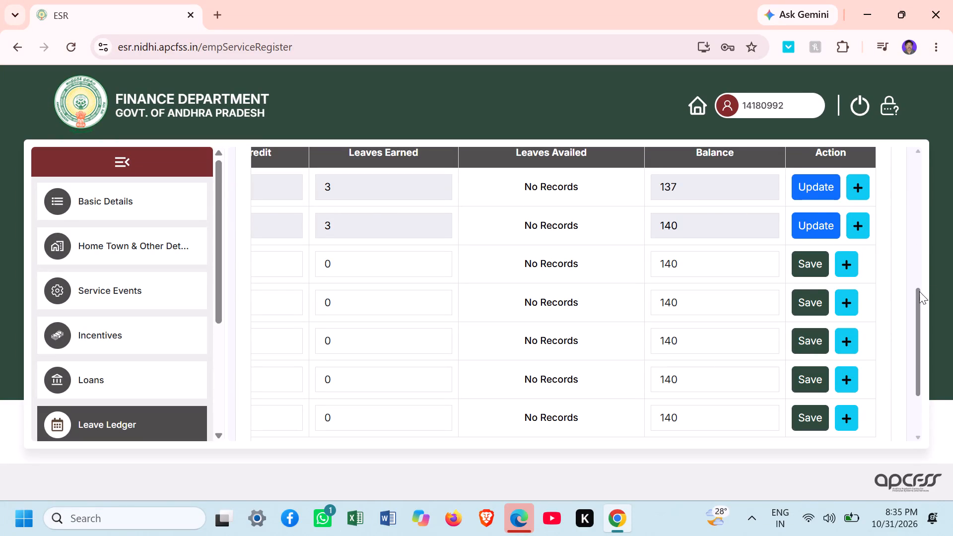
Open the Service Events section and filter the service events to EL Surrender.
{"action": "left_click_drag", "start_coordinate": [919, 292], "coordinate": [902, 147]}
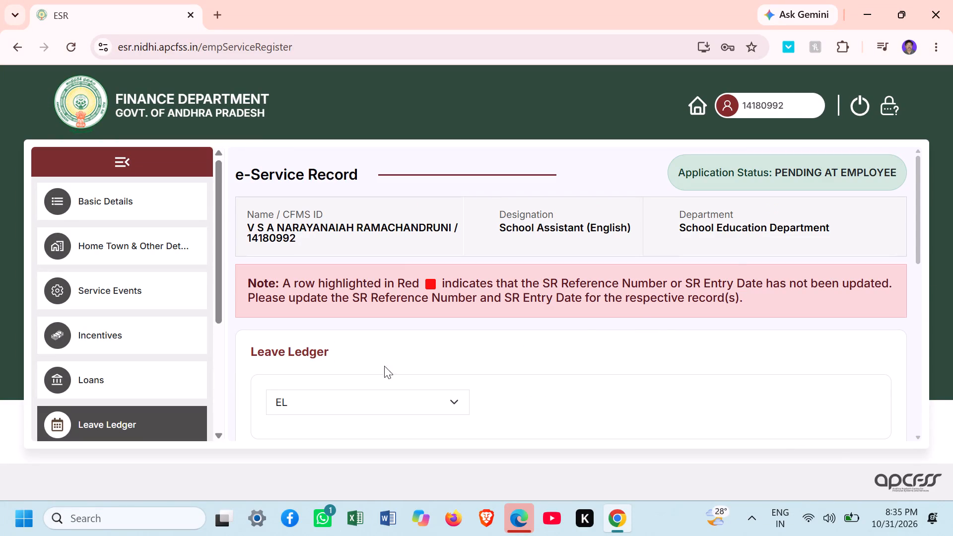
{"action": "left_click", "coordinate": [176, 295]}
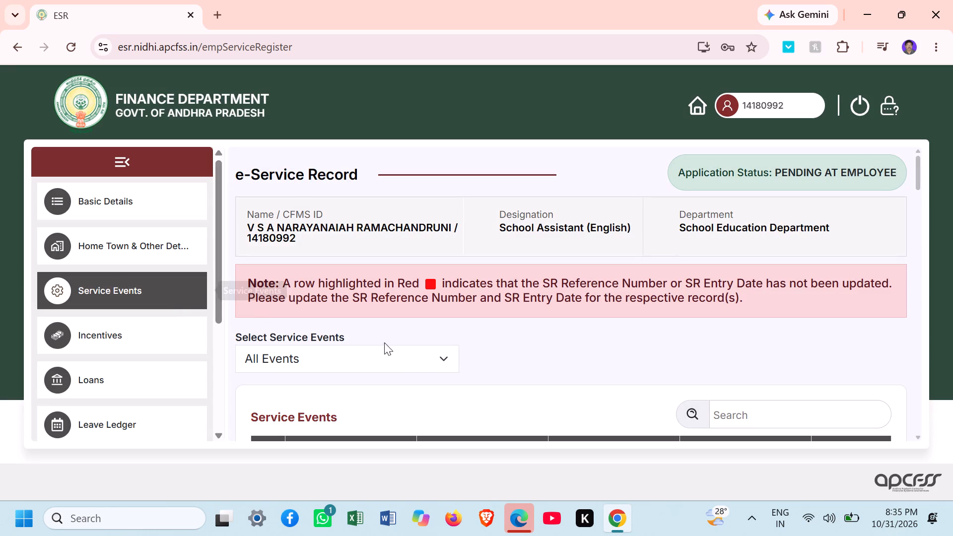
{"action": "left_click", "coordinate": [444, 359]}
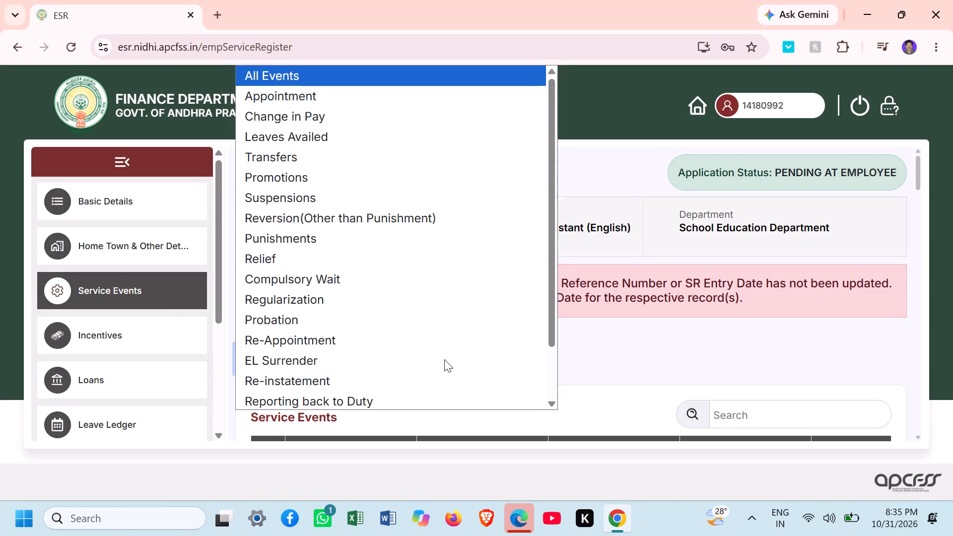
{"action": "left_click", "coordinate": [444, 359]}
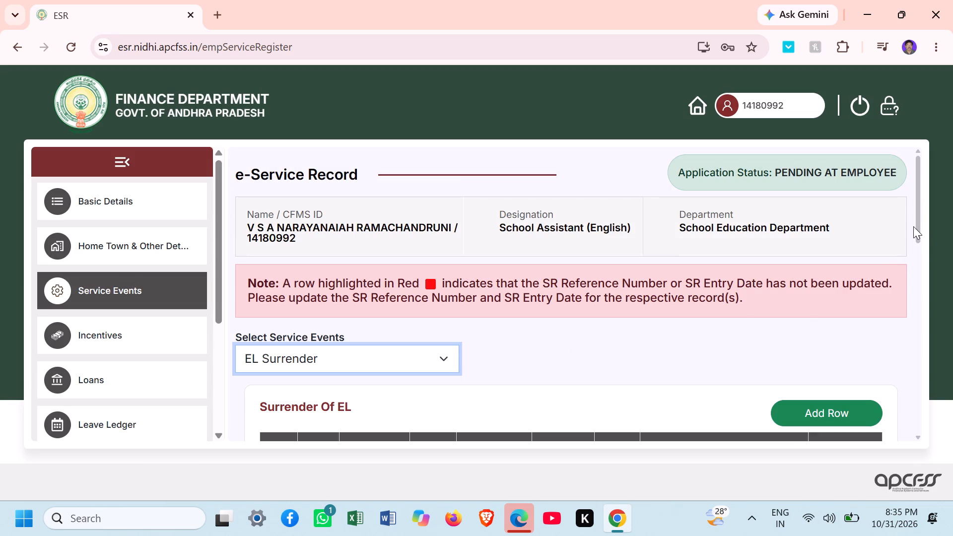
Open the eighth row of the Surrender Of EL table for editing.
{"action": "left_click_drag", "start_coordinate": [919, 232], "coordinate": [913, 277]}
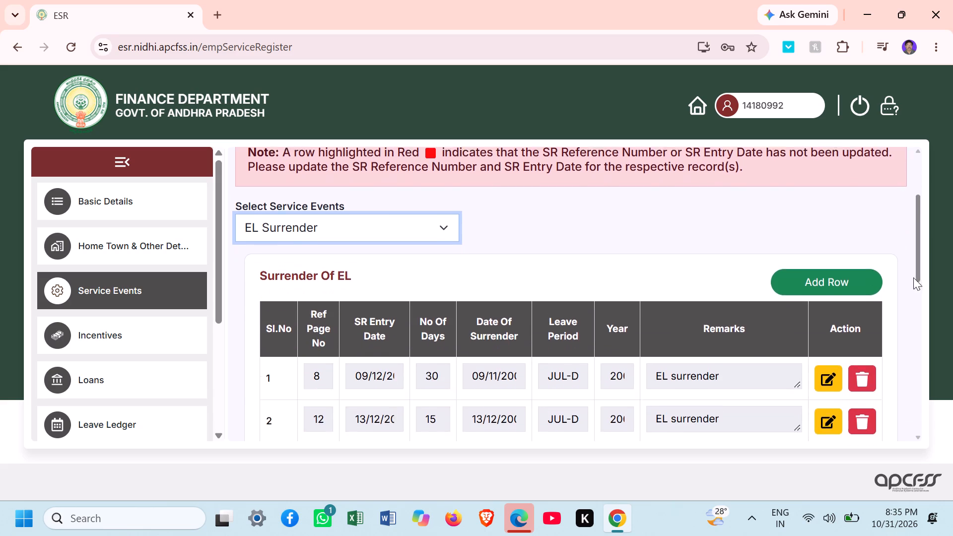
{"action": "left_click_drag", "start_coordinate": [913, 277], "coordinate": [909, 367]}
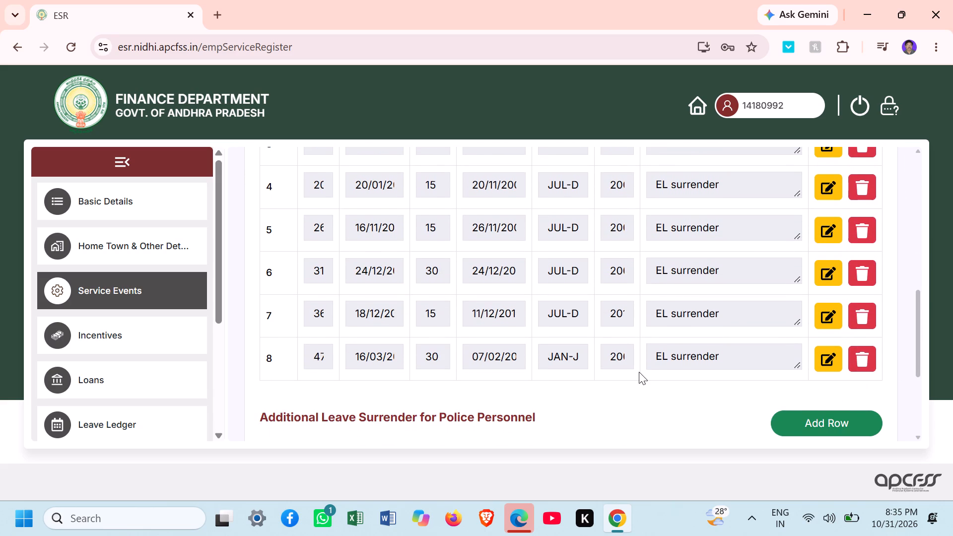
{"action": "left_click", "coordinate": [510, 359]}
{"action": "left_click", "coordinate": [510, 359]}
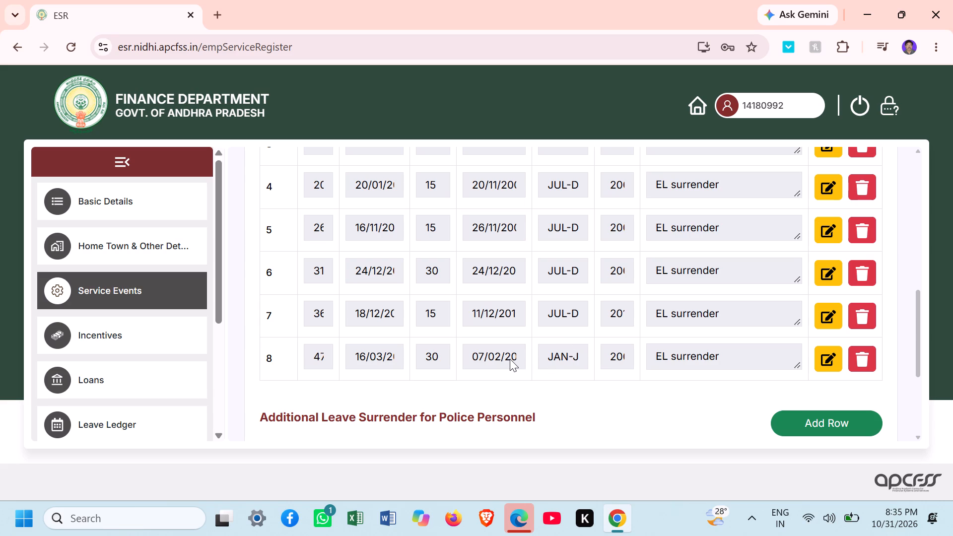
{"action": "left_click", "coordinate": [827, 360]}
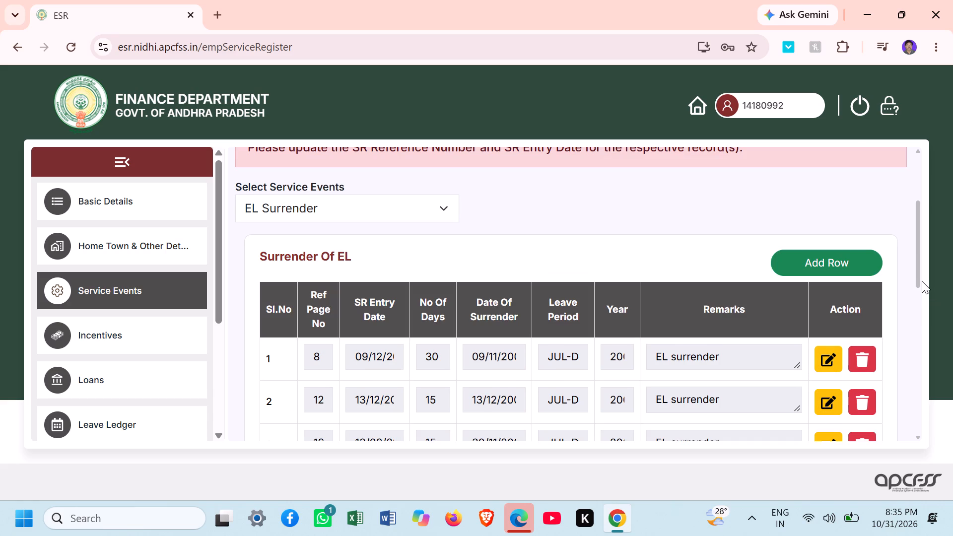
Examine the SR entry date, year and date of surrender in the eighth Surrender Of EL row.
{"action": "left_click_drag", "start_coordinate": [922, 281], "coordinate": [929, 314]}
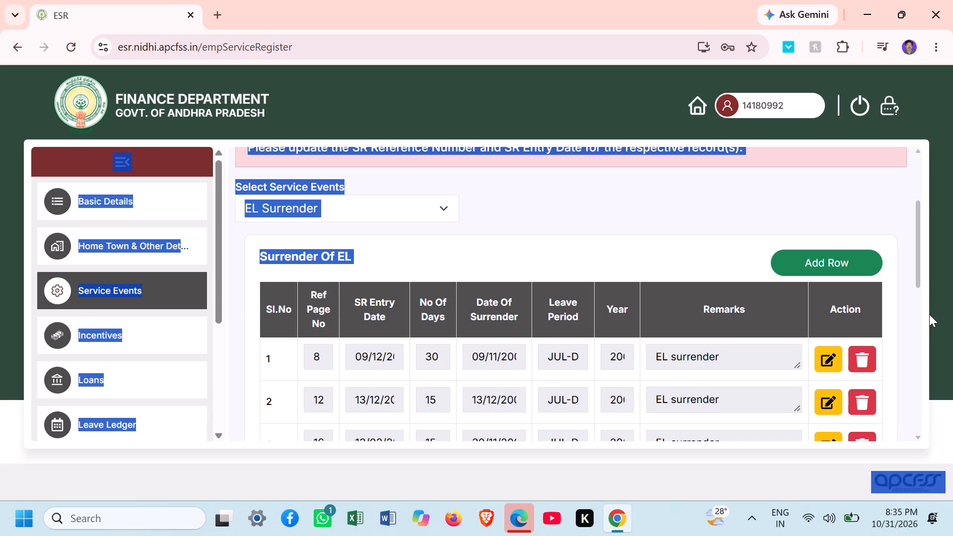
{"action": "left_click_drag", "start_coordinate": [919, 281], "coordinate": [911, 367]}
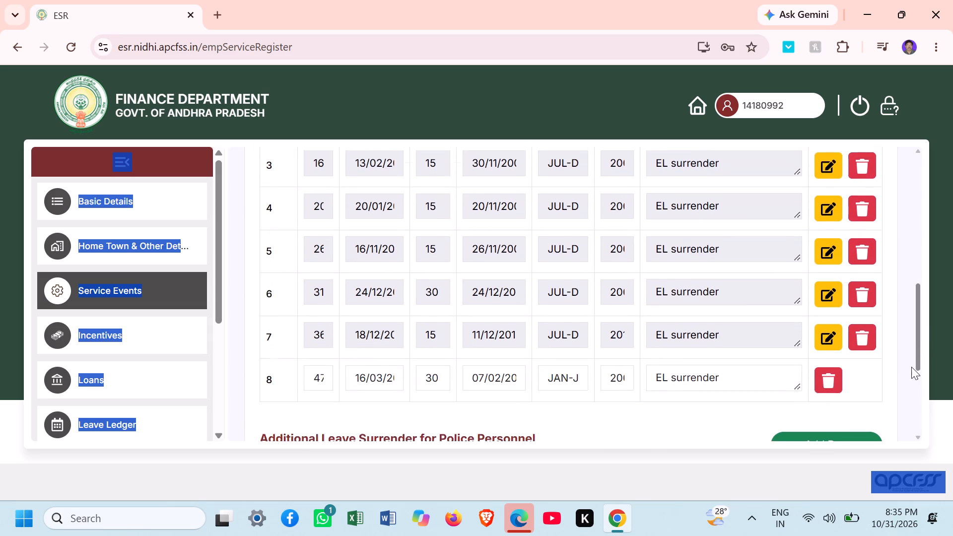
{"action": "left_click_drag", "start_coordinate": [911, 367], "coordinate": [910, 374]}
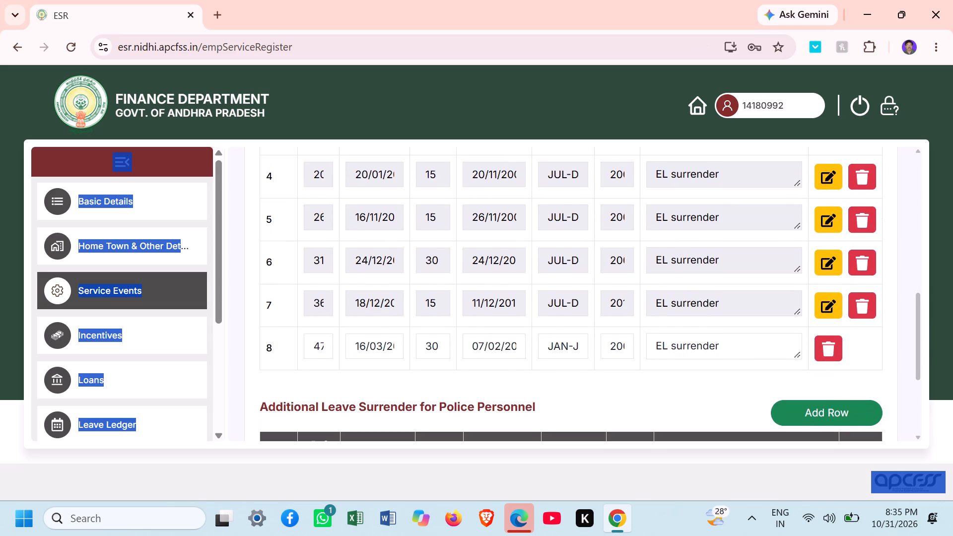
{"action": "left_click", "coordinate": [383, 351]}
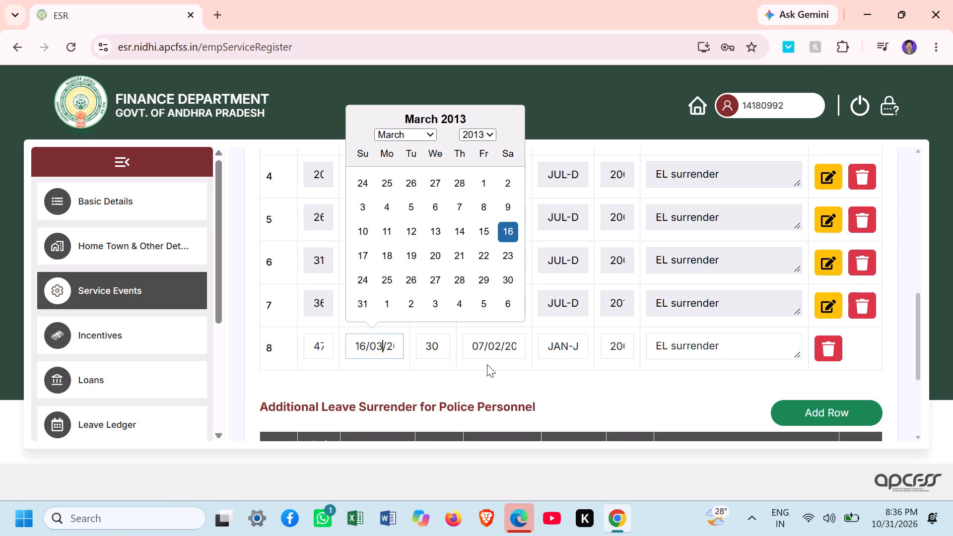
{"action": "left_click", "coordinate": [576, 387]}
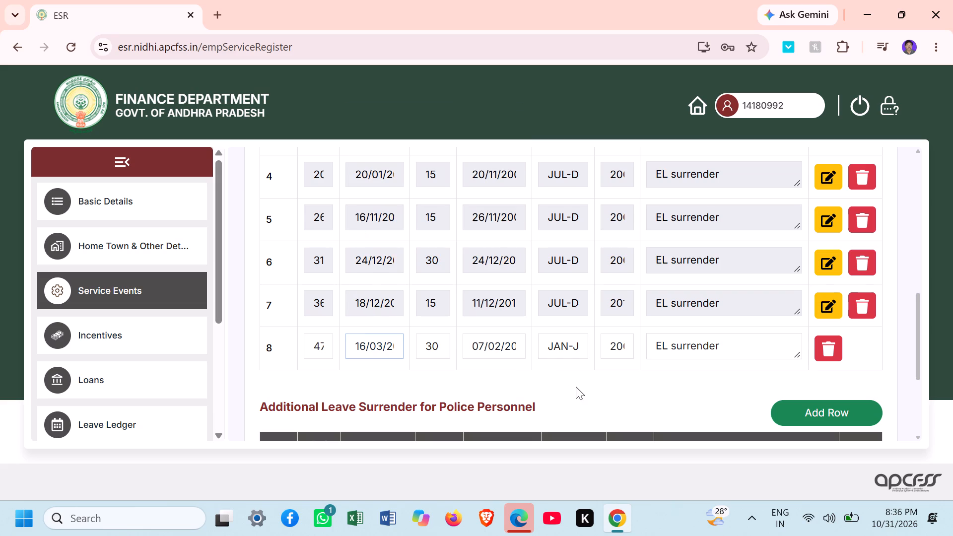
{"action": "left_click", "coordinate": [618, 348]}
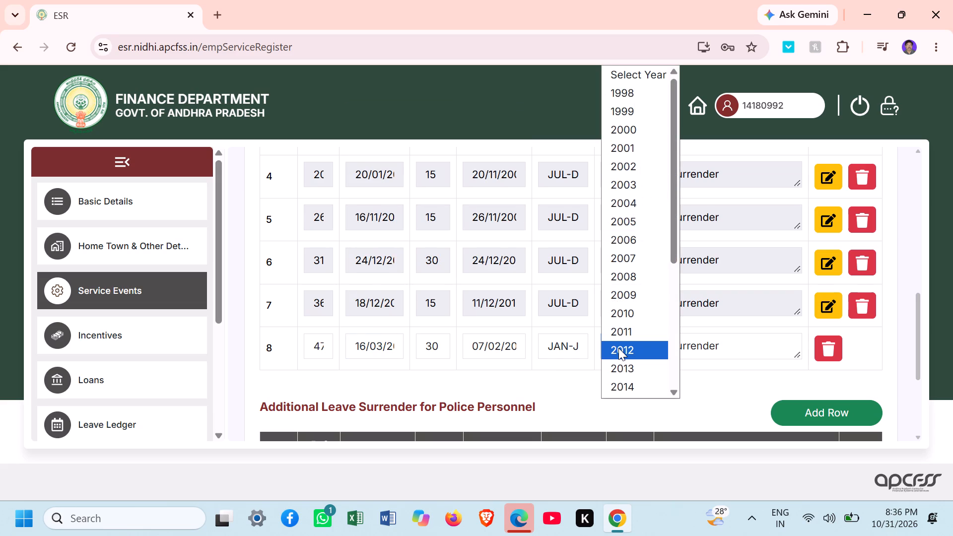
{"action": "left_click", "coordinate": [553, 395]}
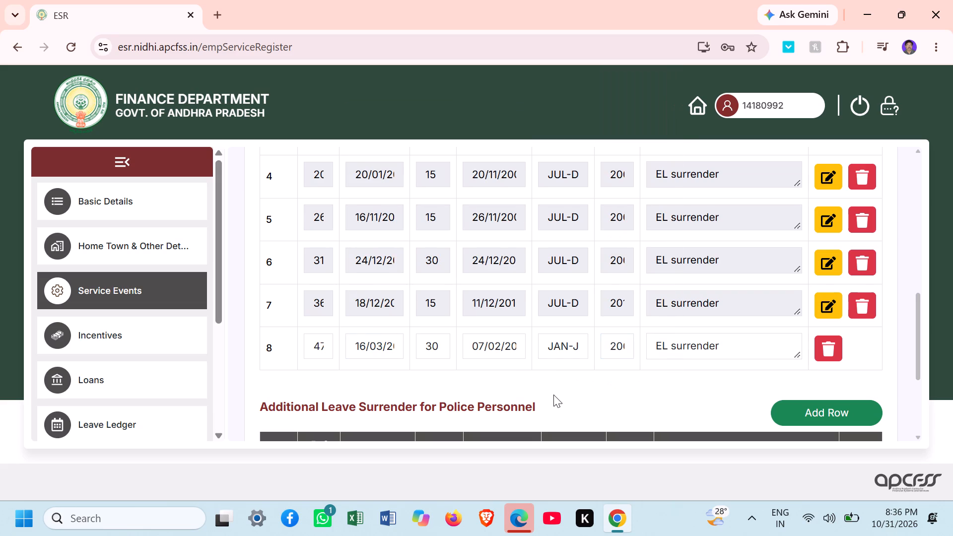
{"action": "left_click", "coordinate": [612, 347]}
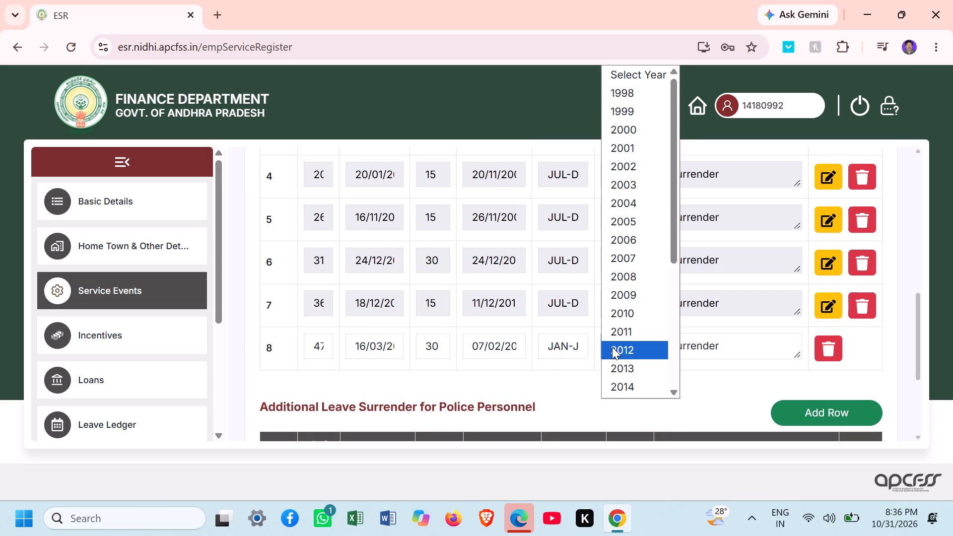
{"action": "left_click", "coordinate": [547, 385]}
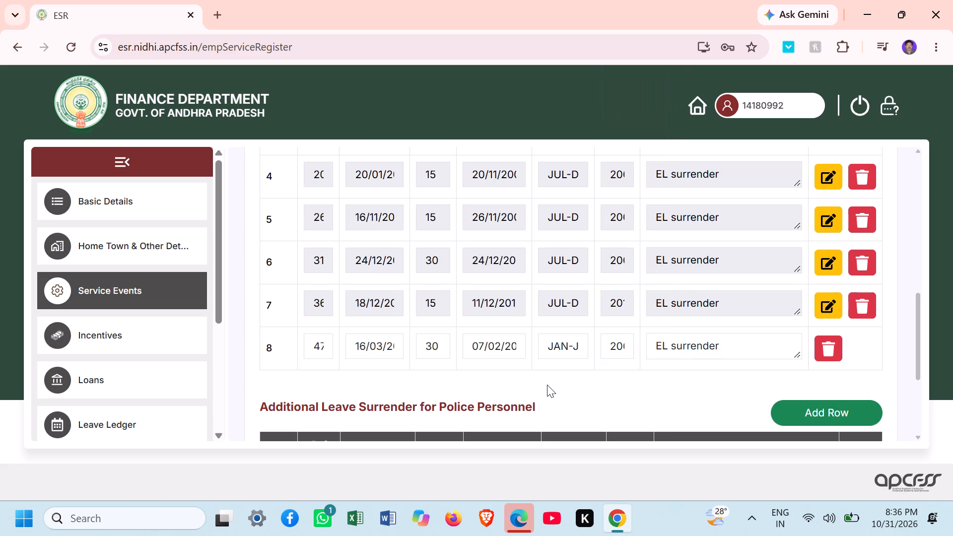
{"action": "left_click", "coordinate": [484, 349]}
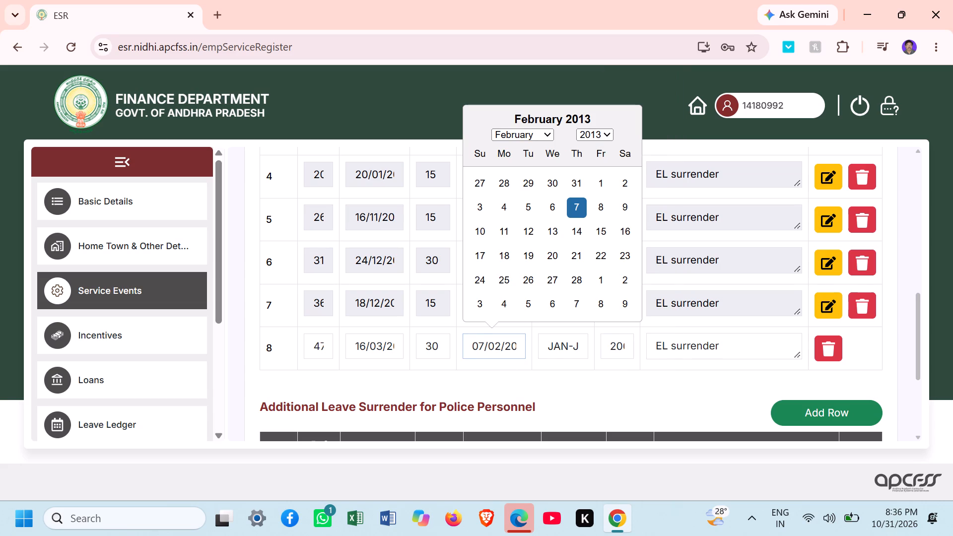
{"action": "left_click", "coordinate": [566, 382]}
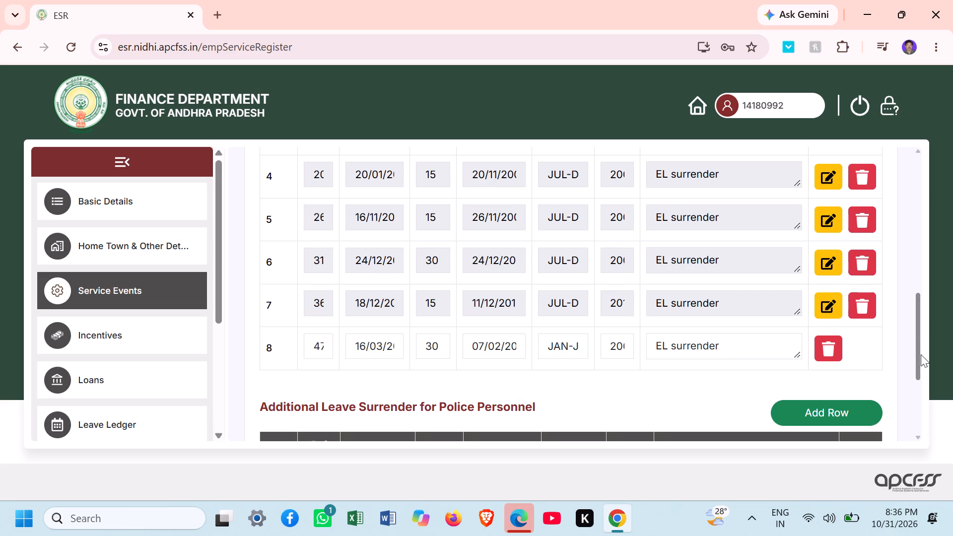
Save the leave surrender records and dismiss the confirmation.
{"action": "left_click_drag", "start_coordinate": [921, 354], "coordinate": [918, 417]}
{"action": "left_click", "coordinate": [849, 400]}
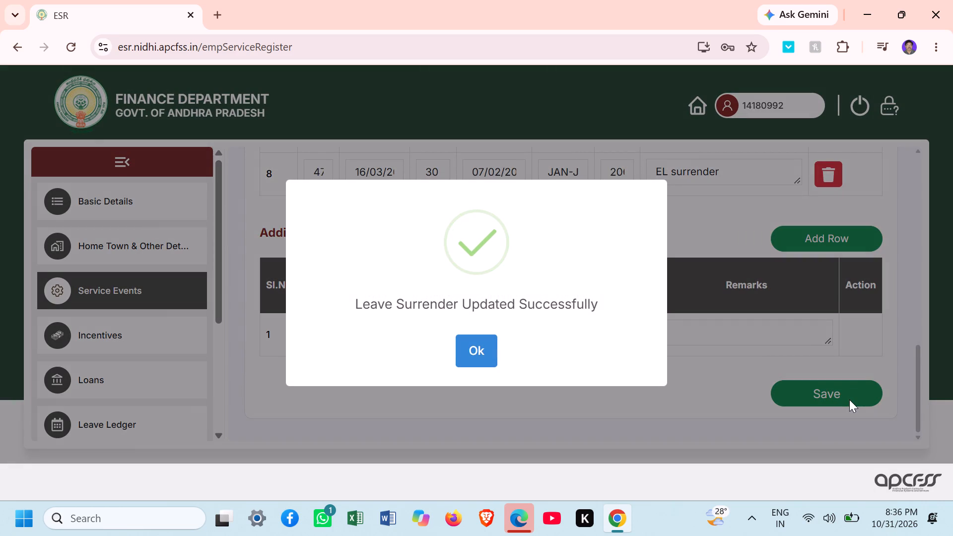
{"action": "left_click", "coordinate": [477, 339]}
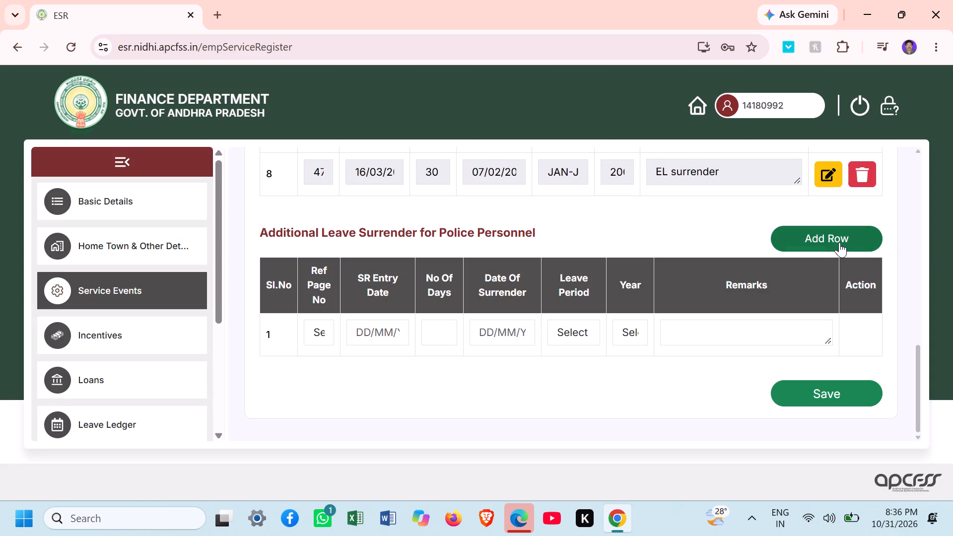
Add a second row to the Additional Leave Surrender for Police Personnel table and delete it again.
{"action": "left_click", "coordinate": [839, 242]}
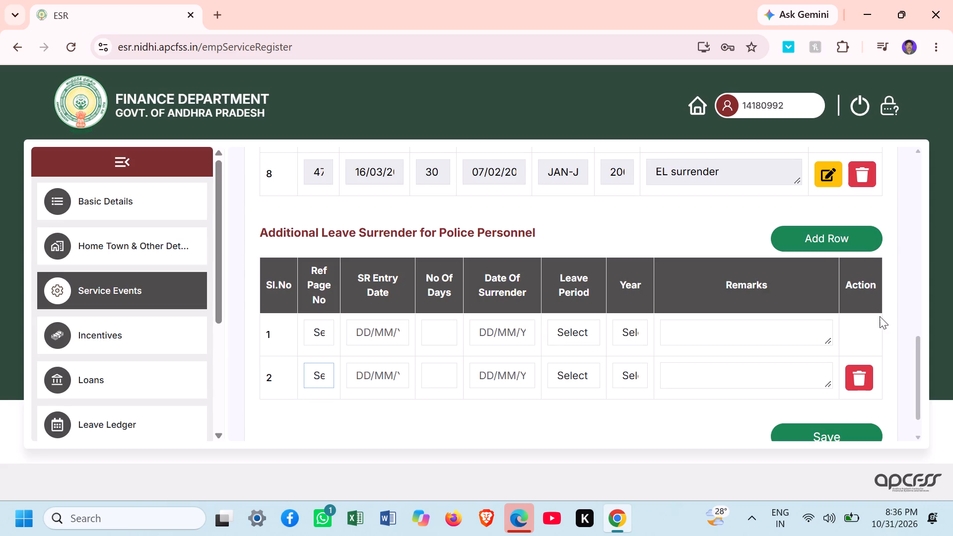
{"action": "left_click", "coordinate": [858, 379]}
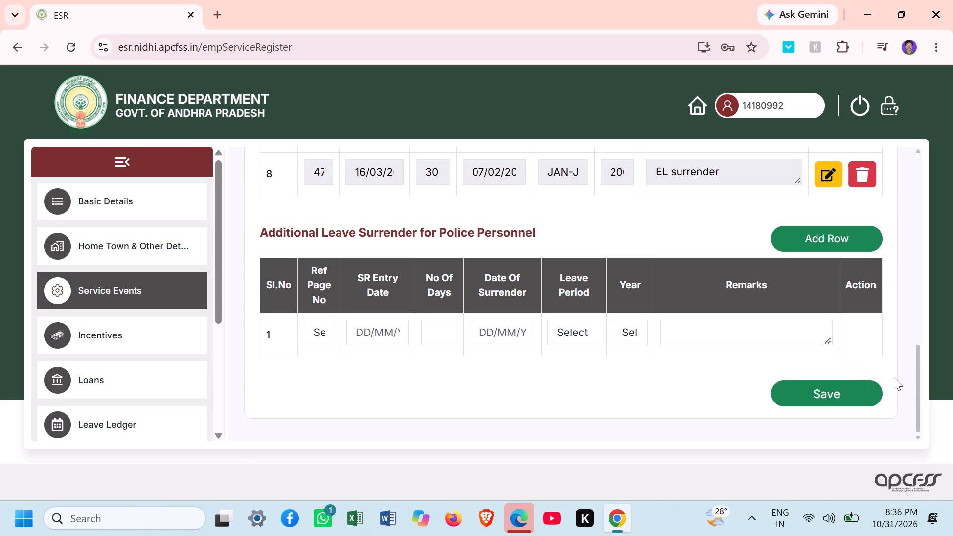
Add a ninth row to the Surrender Of EL table and set its Ref Page No to 12.
{"action": "left_click_drag", "start_coordinate": [917, 377], "coordinate": [911, 311]}
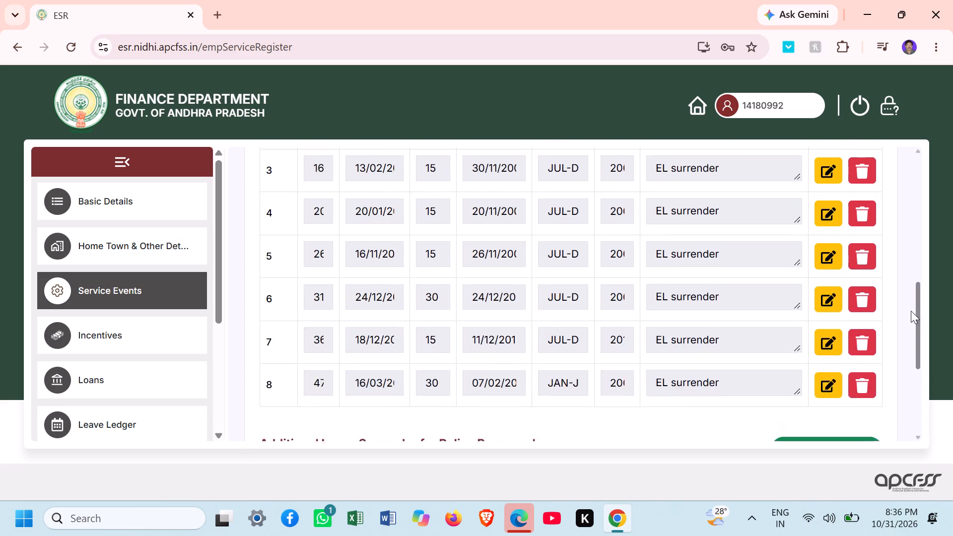
{"action": "left_click_drag", "start_coordinate": [911, 311], "coordinate": [898, 260]}
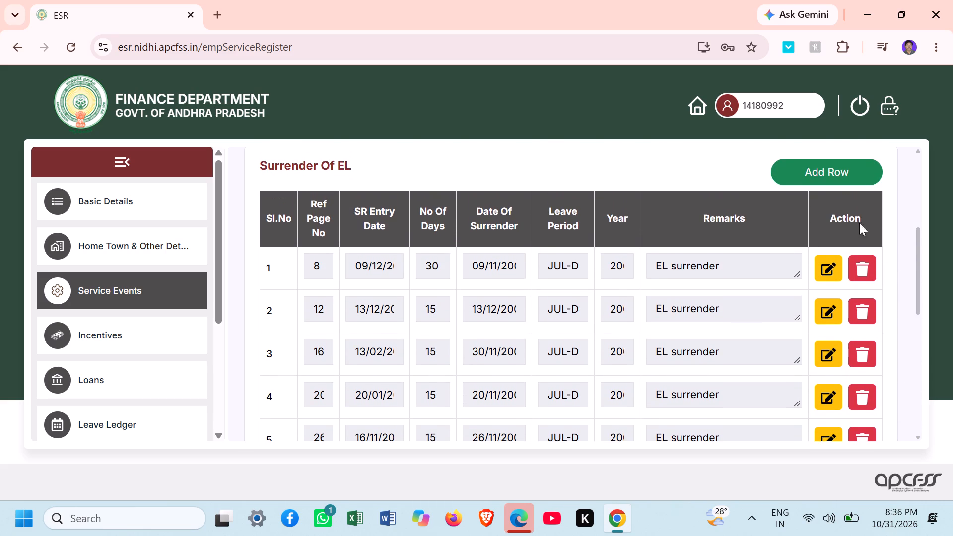
{"action": "left_click", "coordinate": [830, 170]}
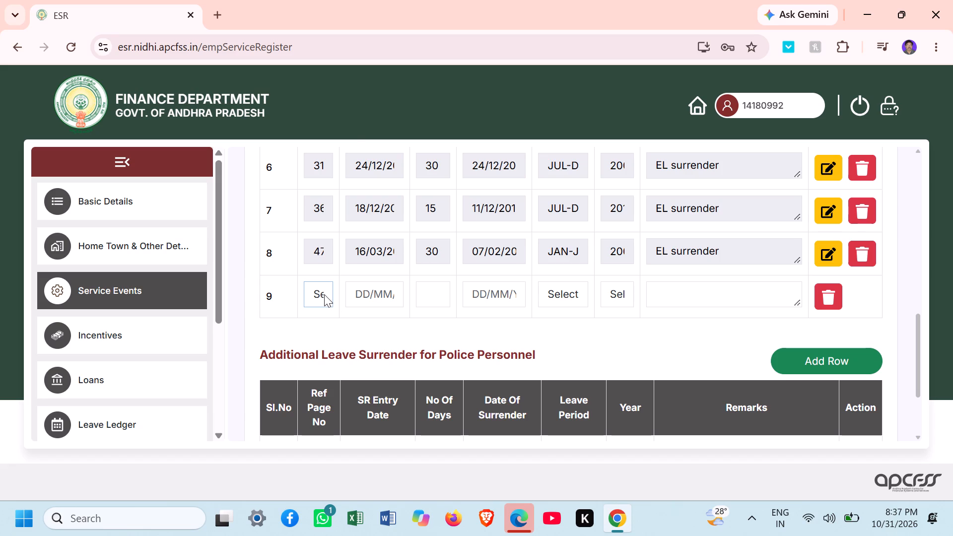
{"action": "left_click", "coordinate": [324, 294]}
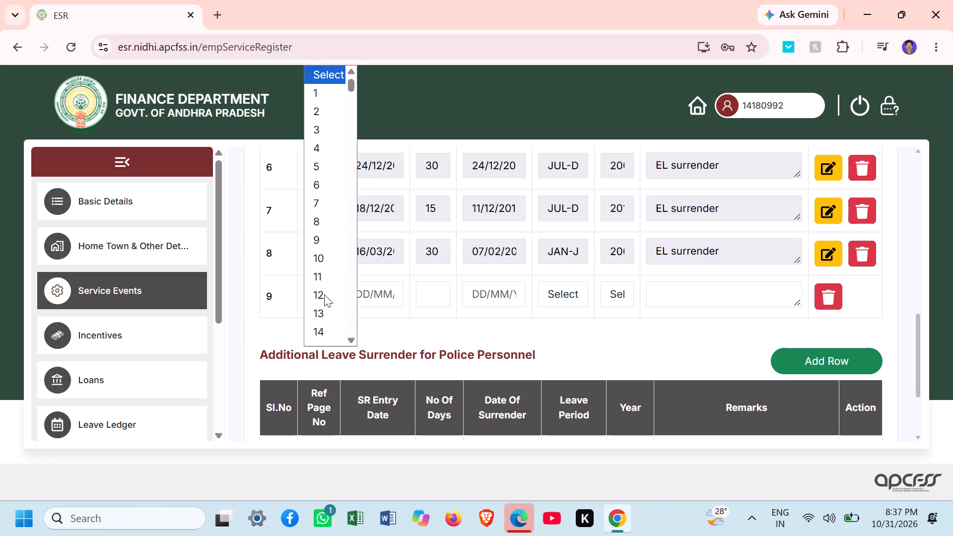
{"action": "left_click", "coordinate": [324, 294]}
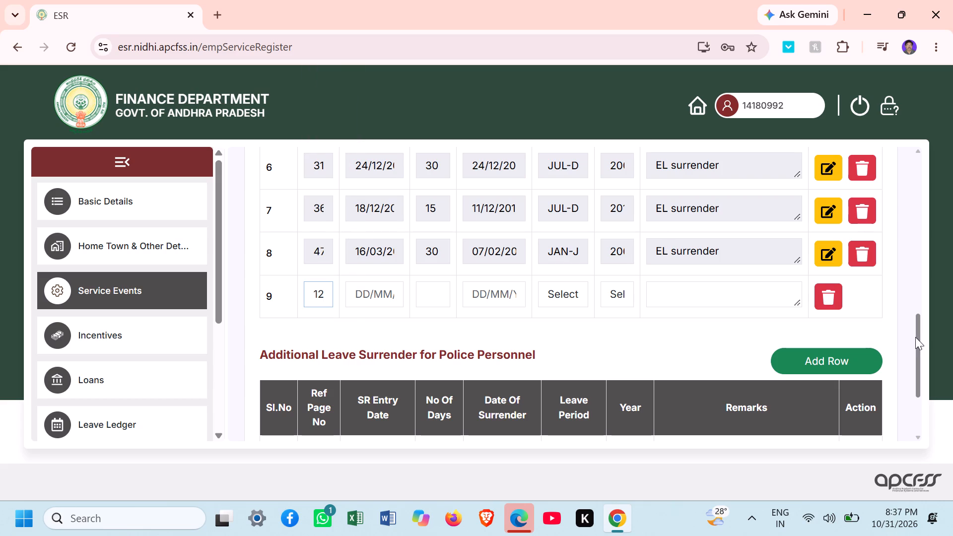
{"action": "left_click_drag", "start_coordinate": [918, 339], "coordinate": [912, 254]}
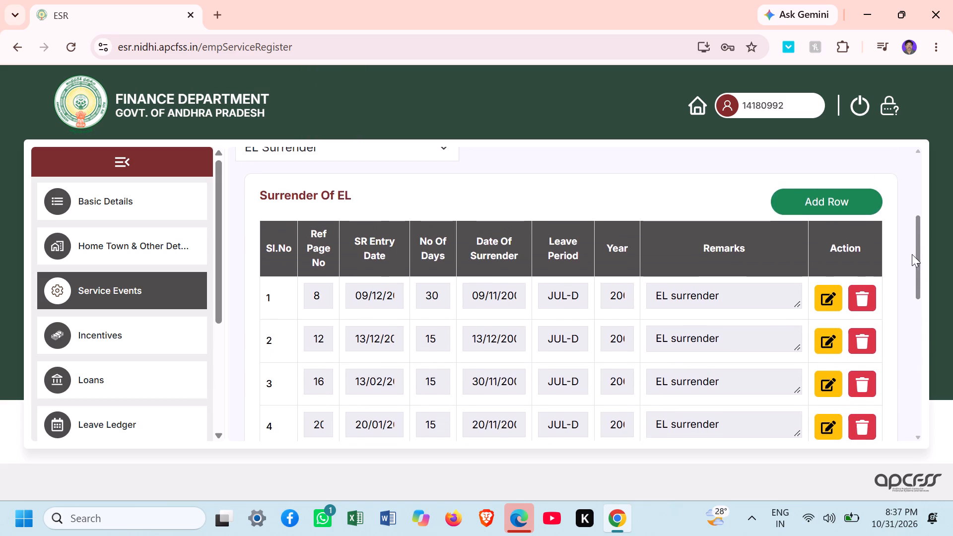
{"action": "left_click_drag", "start_coordinate": [912, 254], "coordinate": [897, 339]}
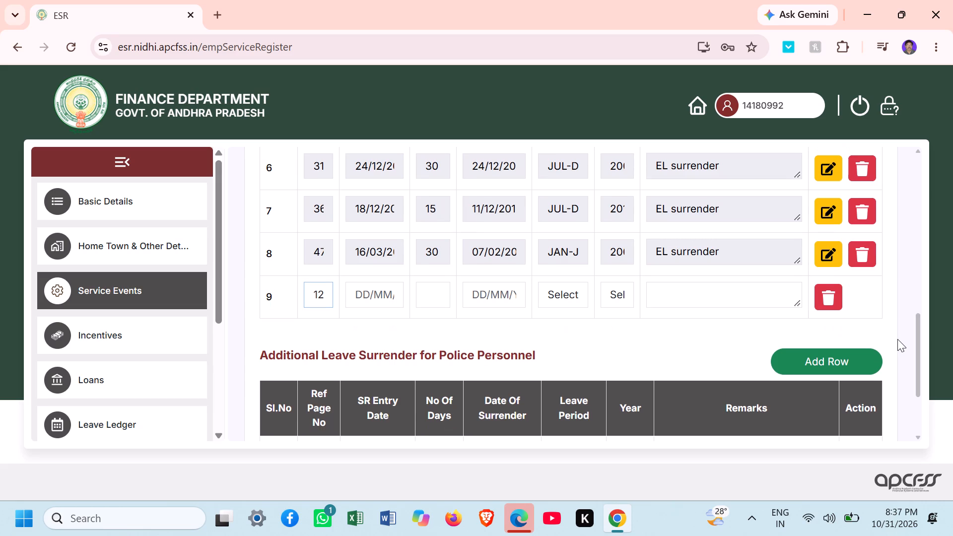
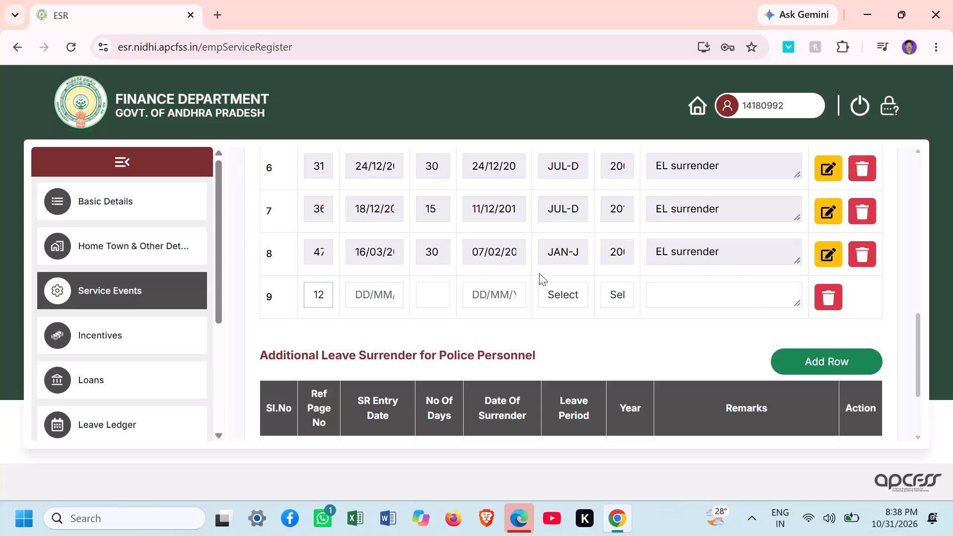
Change the Ref Page No of the ninth Surrender Of EL row to 60.
{"action": "left_click", "coordinate": [326, 295]}
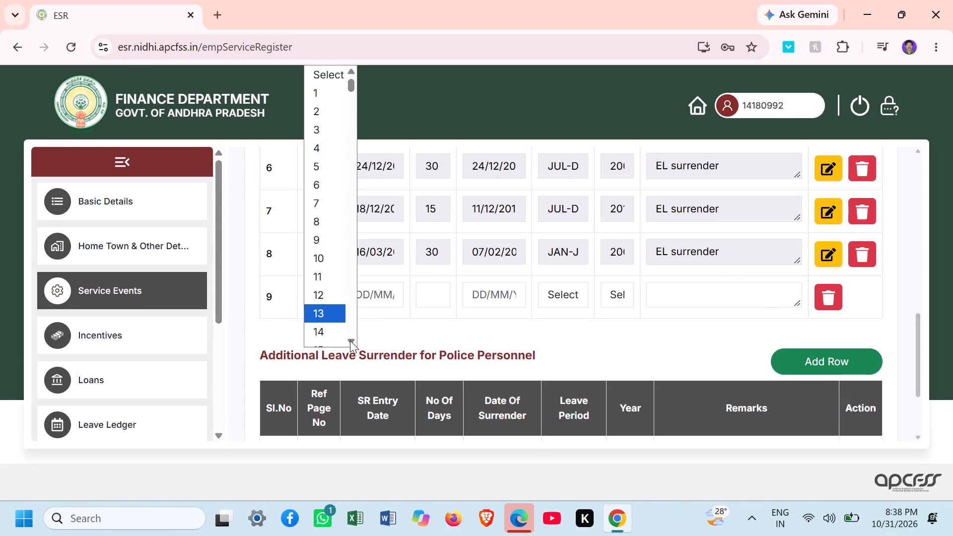
{"action": "left_click", "coordinate": [350, 340]}
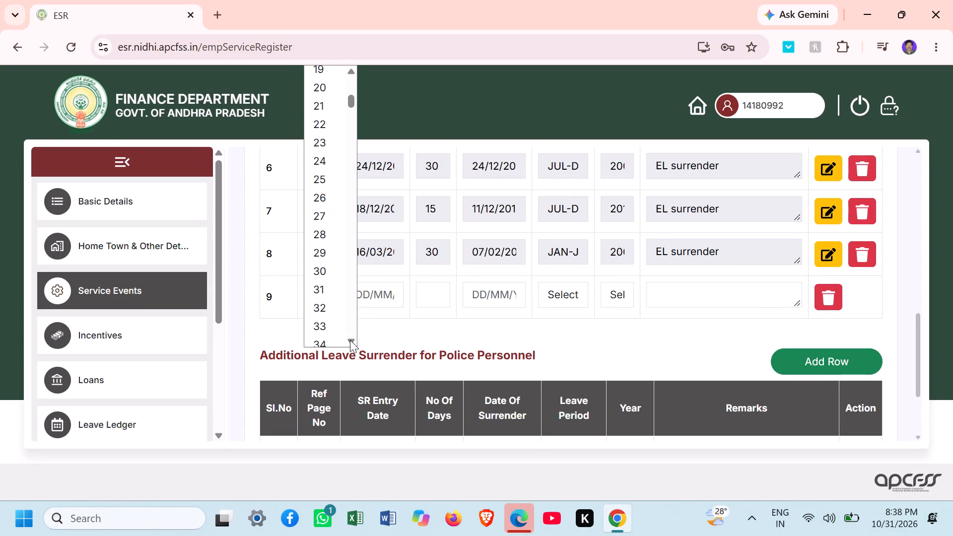
{"action": "triple_click", "coordinate": [350, 340]}
{"action": "triple_click", "coordinate": [350, 340]}
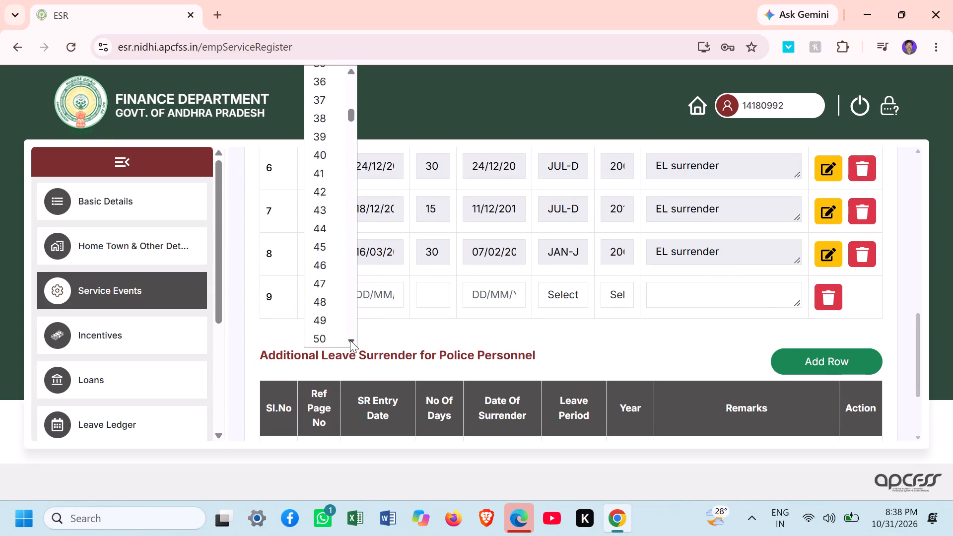
{"action": "double_click", "coordinate": [350, 340]}
{"action": "left_click", "coordinate": [350, 340]}
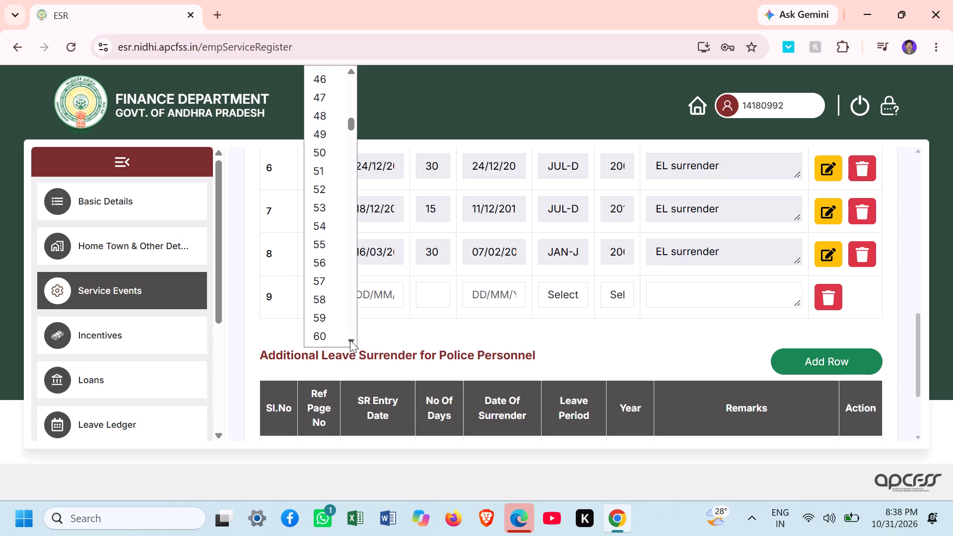
{"action": "left_click", "coordinate": [330, 316]}
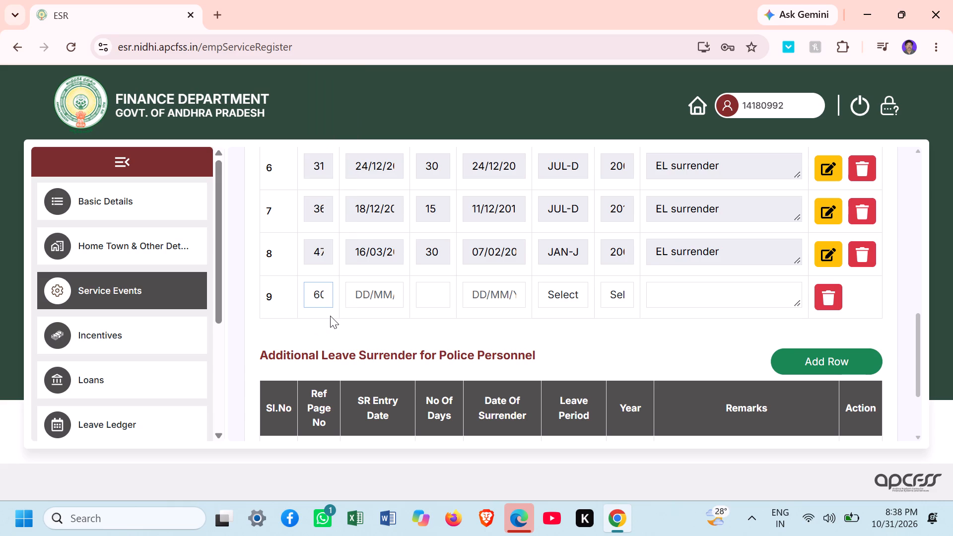
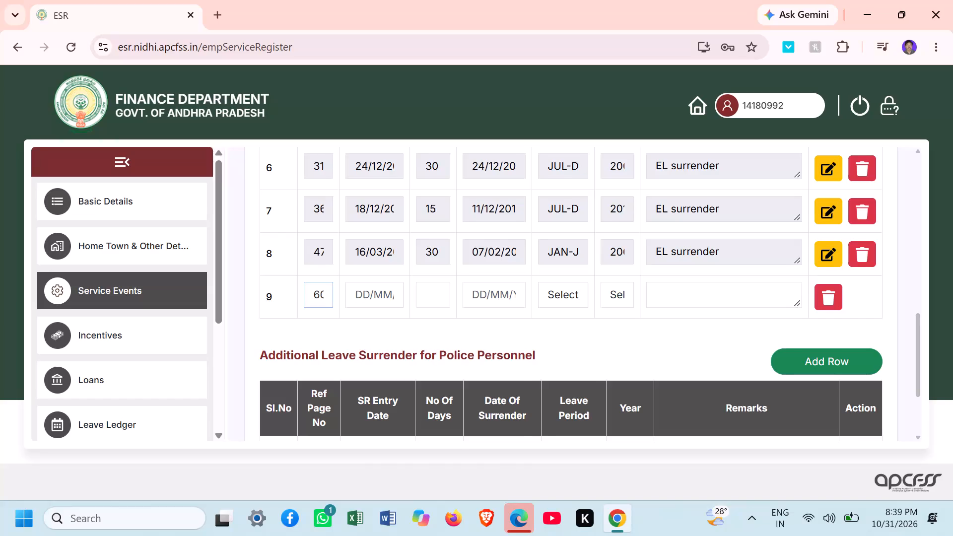
Set the SR Entry Date of the ninth Surrender Of EL row to 15/06/2022.
{"action": "left_click", "coordinate": [390, 291]}
{"action": "left_click", "coordinate": [393, 293]}
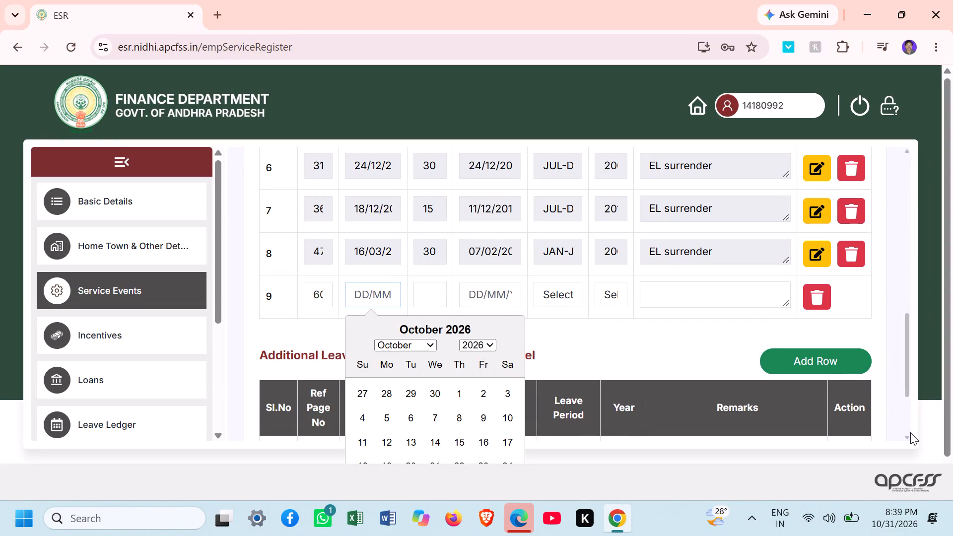
{"action": "left_click", "coordinate": [909, 259]}
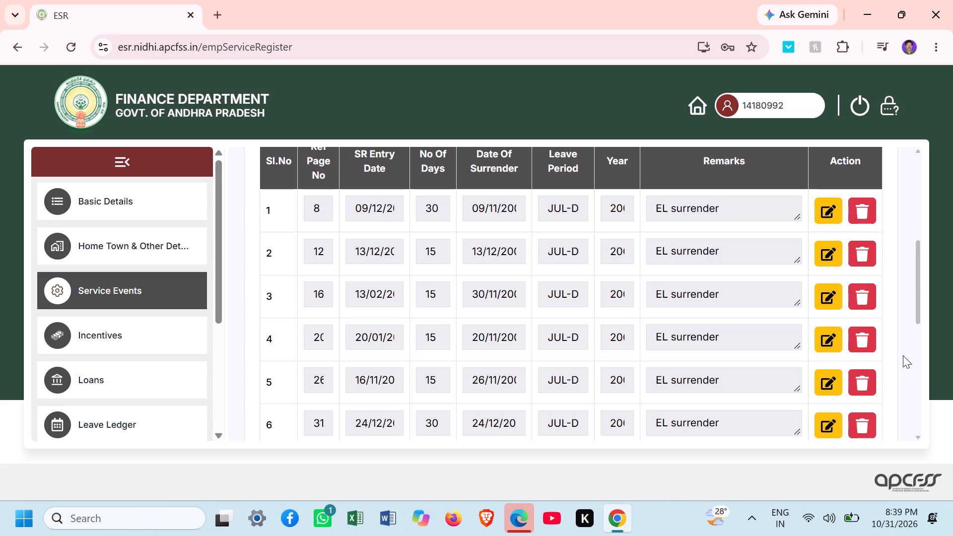
{"action": "left_click", "coordinate": [914, 365]}
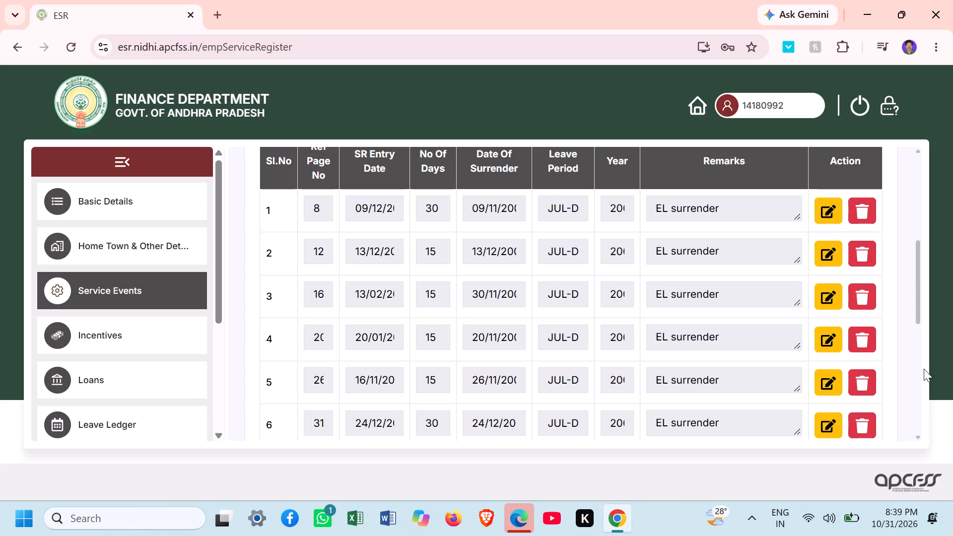
{"action": "left_click", "coordinate": [924, 369]}
{"action": "left_click", "coordinate": [919, 367]}
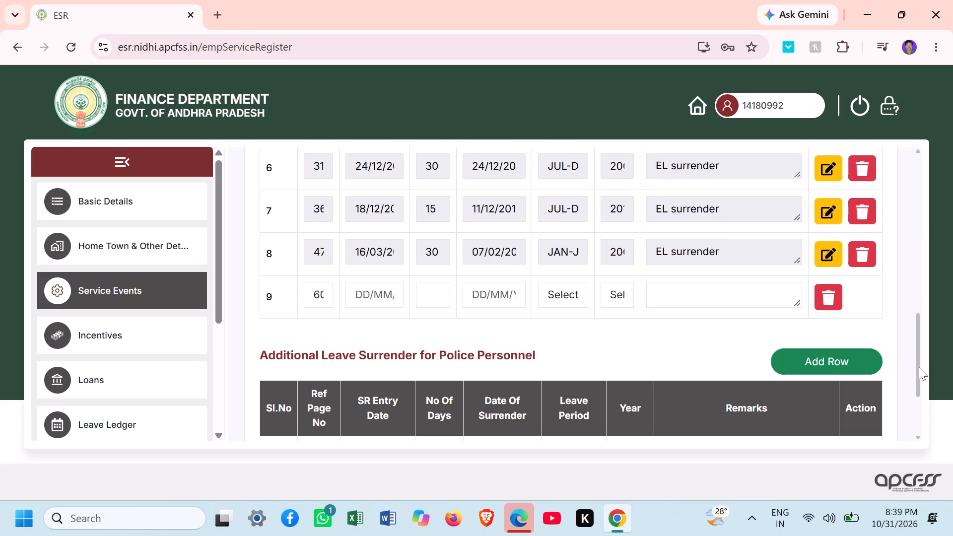
{"action": "left_click", "coordinate": [914, 436]}
{"action": "left_click", "coordinate": [382, 292]}
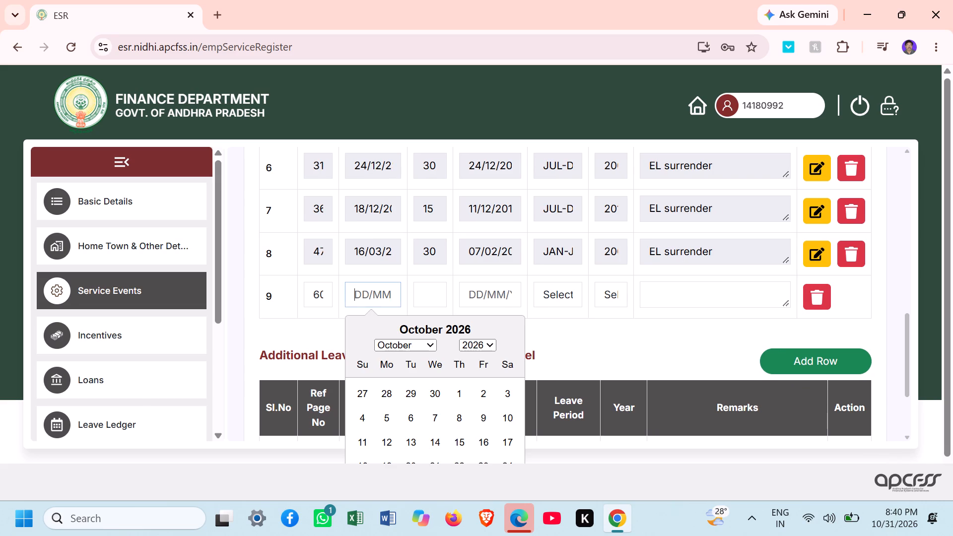
{"action": "left_click", "coordinate": [490, 344]}
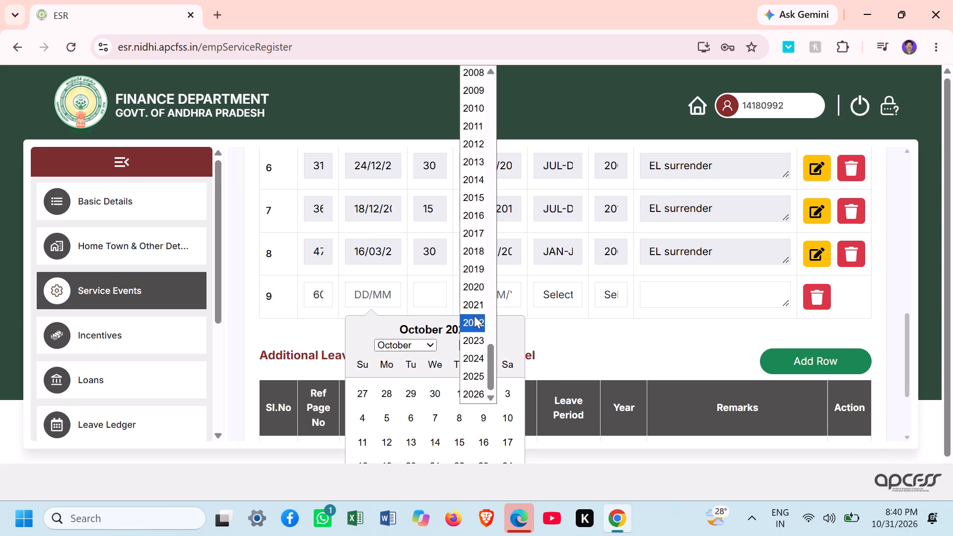
{"action": "left_click", "coordinate": [476, 320]}
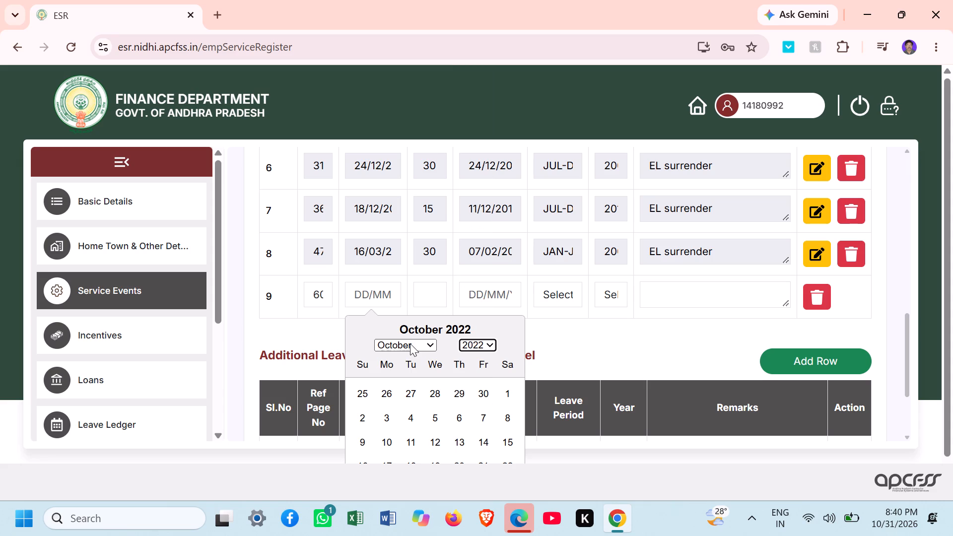
{"action": "left_click", "coordinate": [427, 342]}
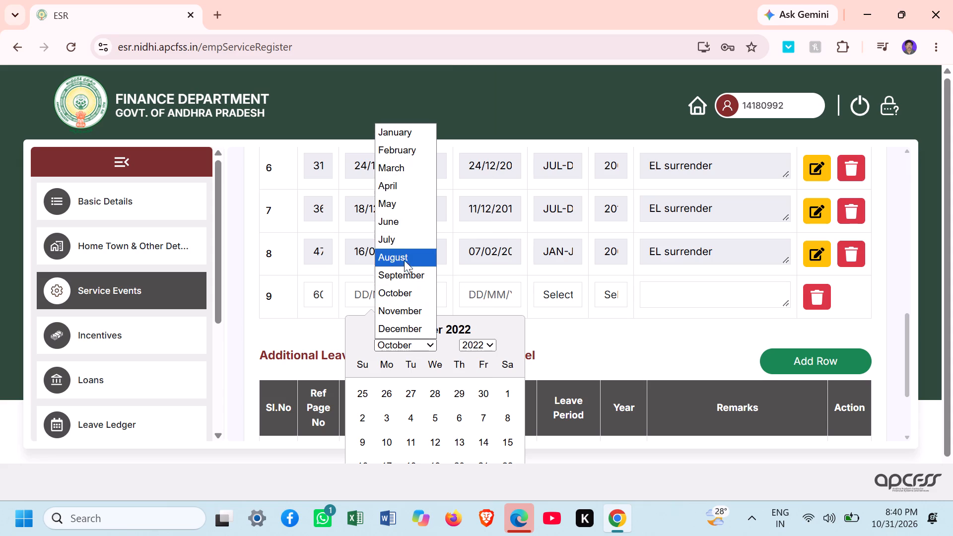
{"action": "left_click", "coordinate": [391, 225]}
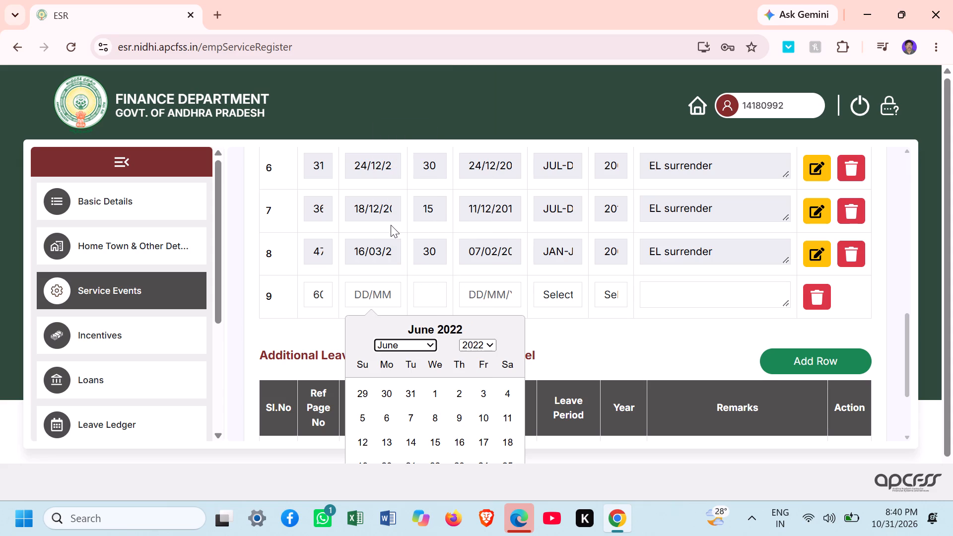
{"action": "left_click", "coordinate": [437, 438]}
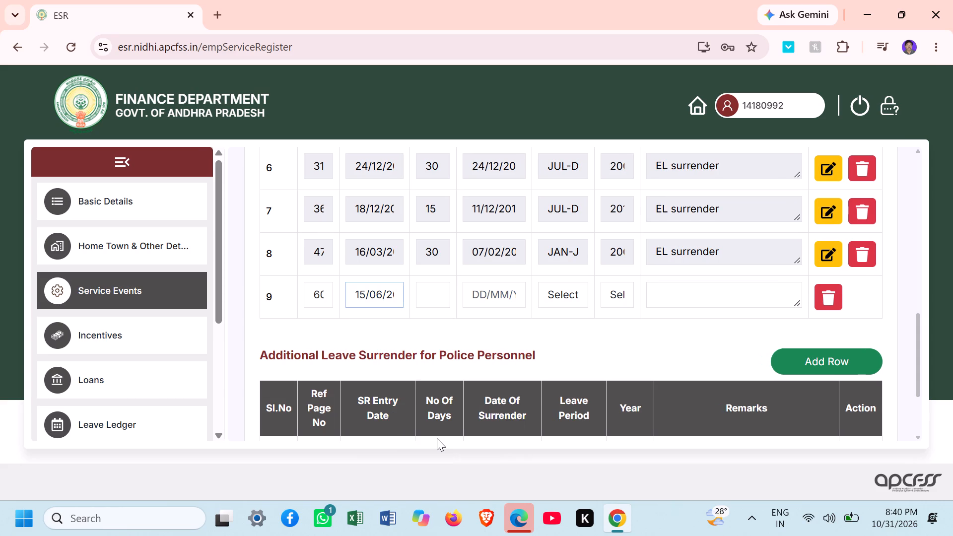
Enter 30 as the No Of Days in the ninth Surrender Of EL row.
{"action": "left_click", "coordinate": [433, 296]}
{"action": "key", "text": "3"}
{"action": "key", "text": "0"}
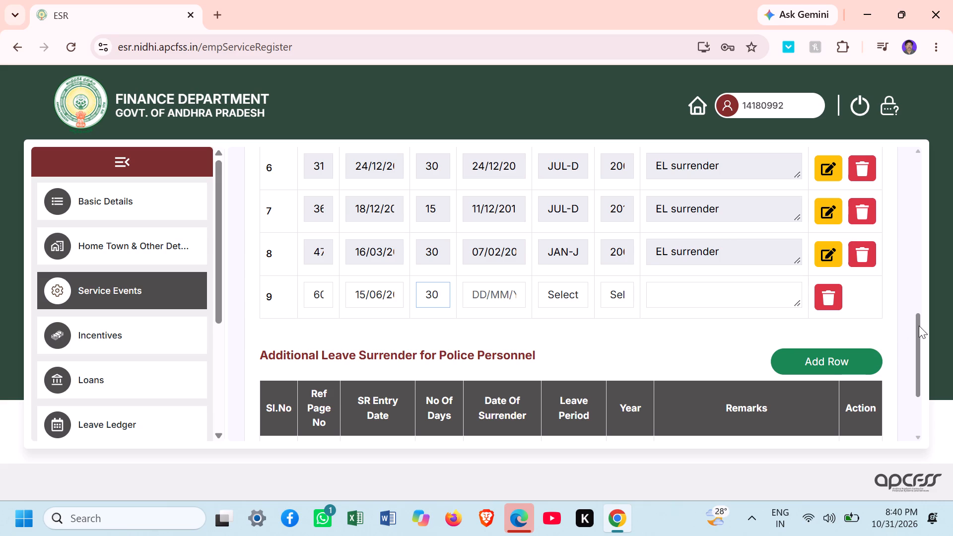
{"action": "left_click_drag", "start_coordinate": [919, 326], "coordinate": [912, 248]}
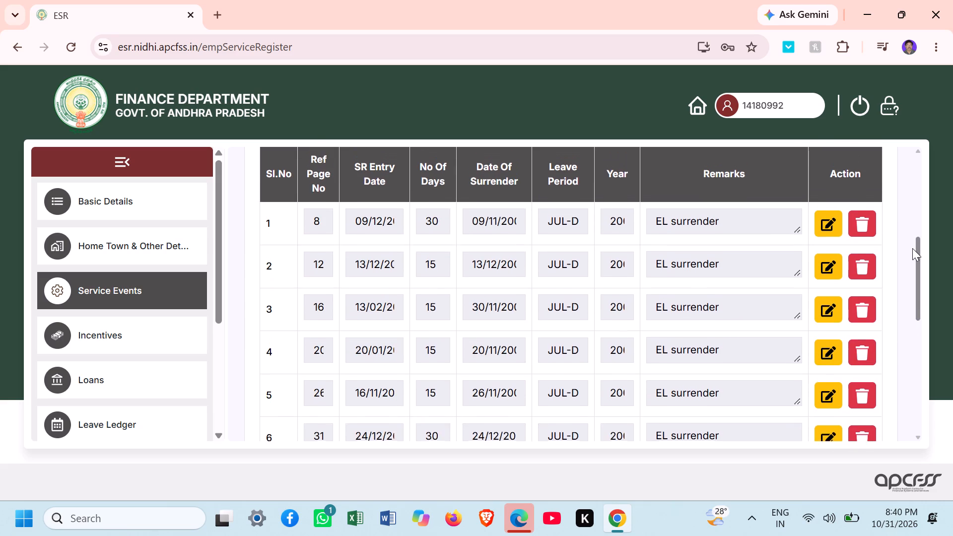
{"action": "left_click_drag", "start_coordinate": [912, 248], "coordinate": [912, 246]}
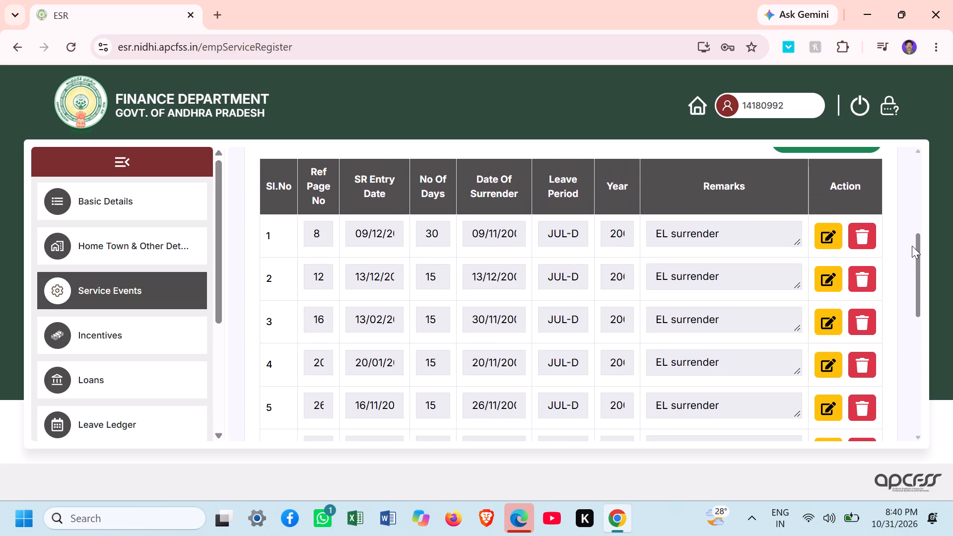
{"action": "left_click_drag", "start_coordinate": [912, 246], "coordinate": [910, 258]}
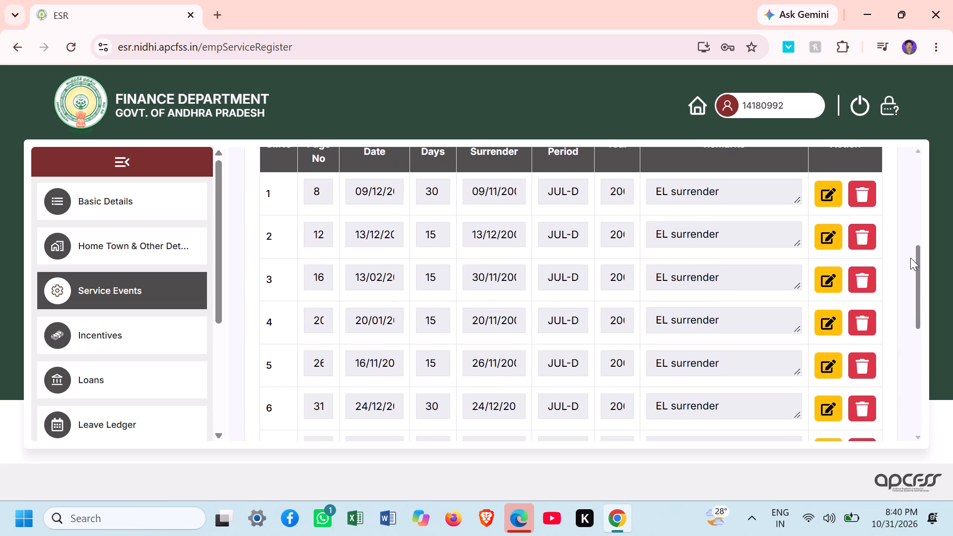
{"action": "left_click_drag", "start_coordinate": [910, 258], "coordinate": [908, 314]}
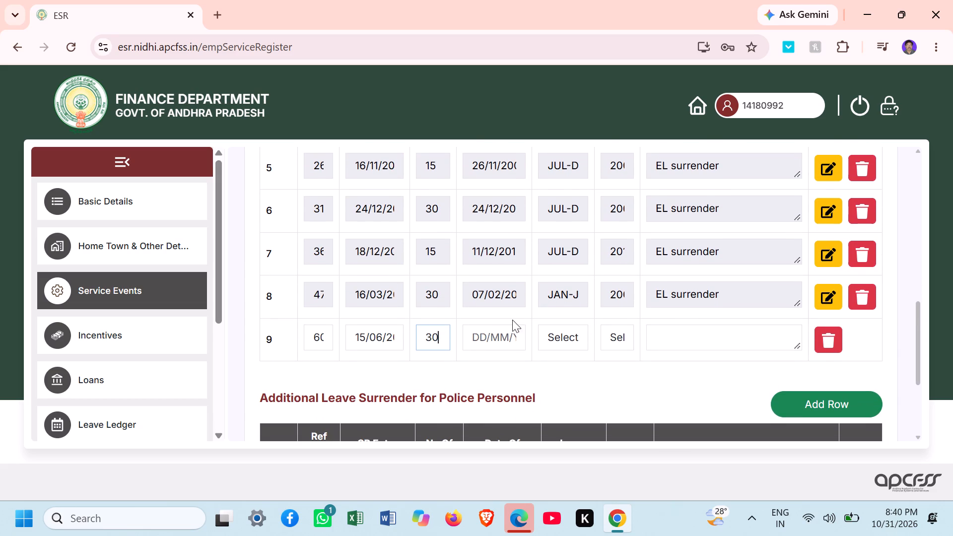
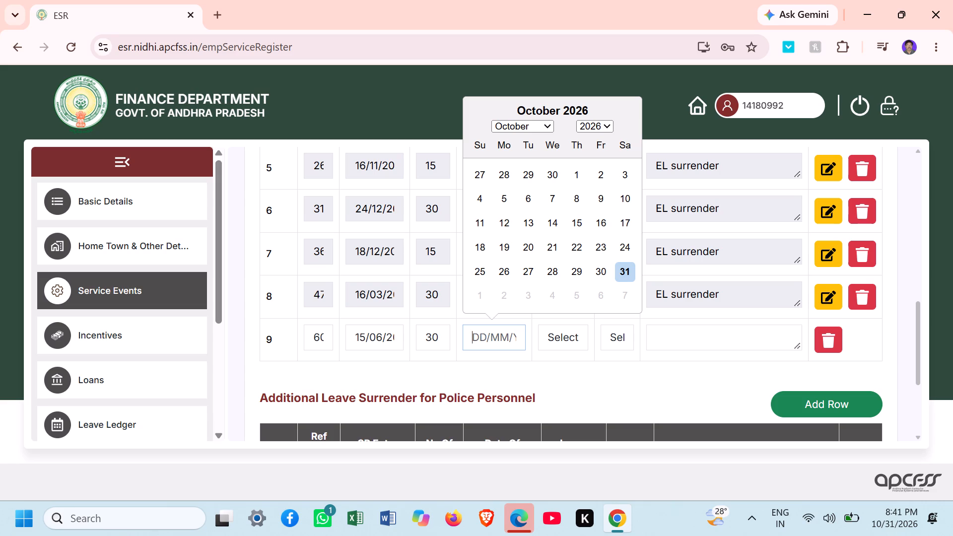
Set the Date Of Surrender of the ninth Surrender Of EL row to 30/05/2022.
{"action": "left_click", "coordinate": [500, 338]}
{"action": "left_click", "coordinate": [605, 127]}
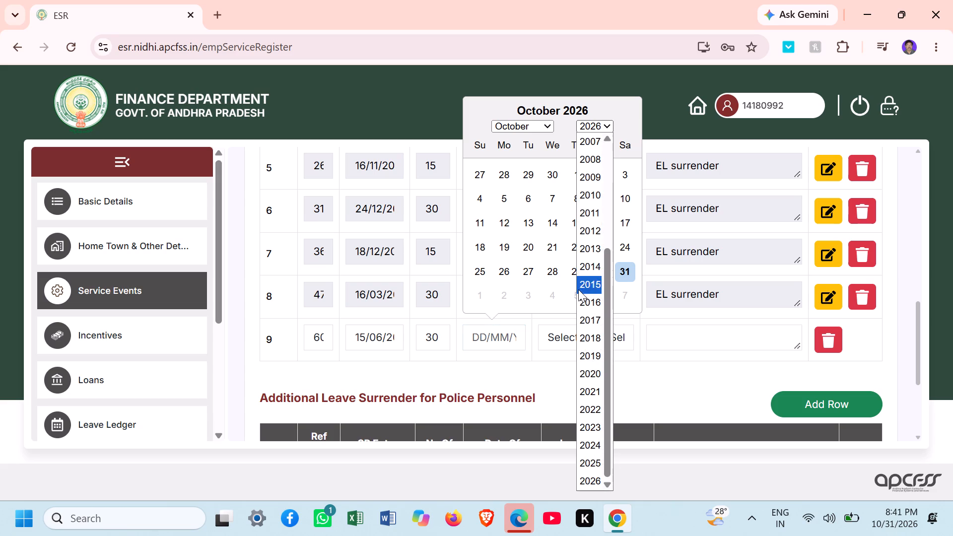
{"action": "left_click", "coordinate": [598, 413]}
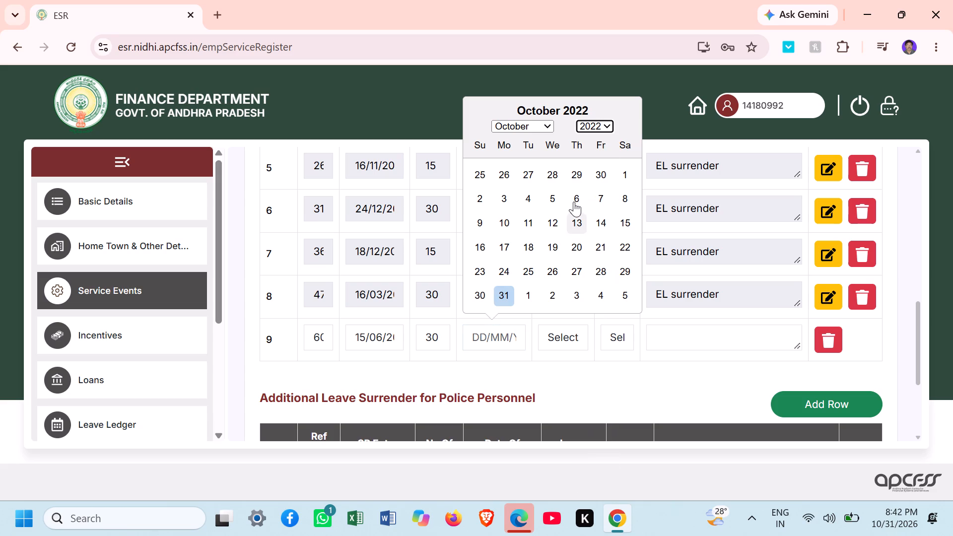
{"action": "left_click", "coordinate": [548, 127]}
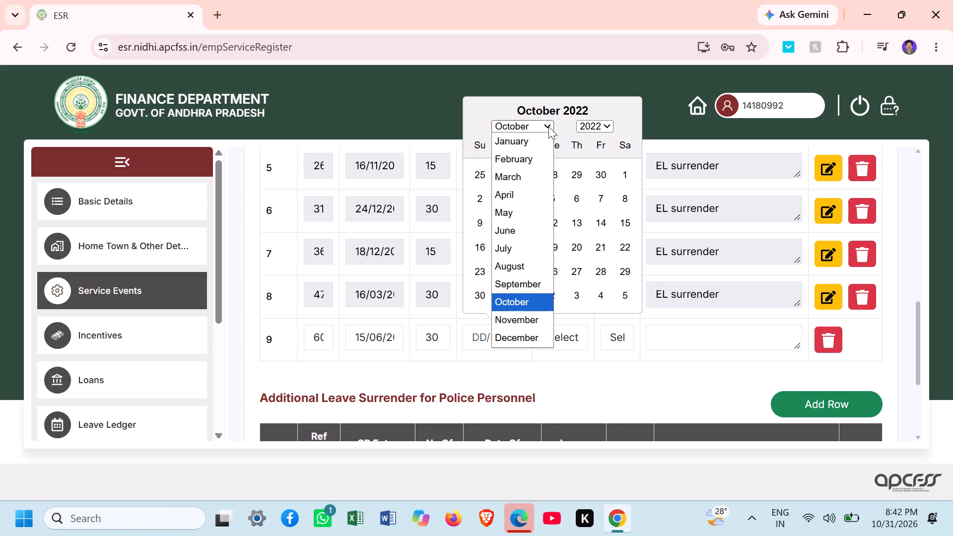
{"action": "left_click", "coordinate": [524, 210]}
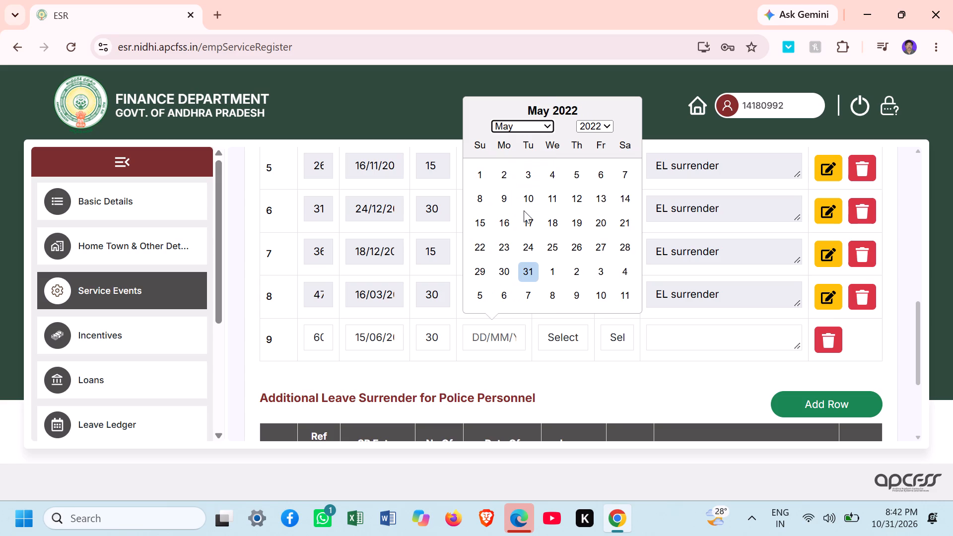
{"action": "left_click", "coordinate": [507, 269]}
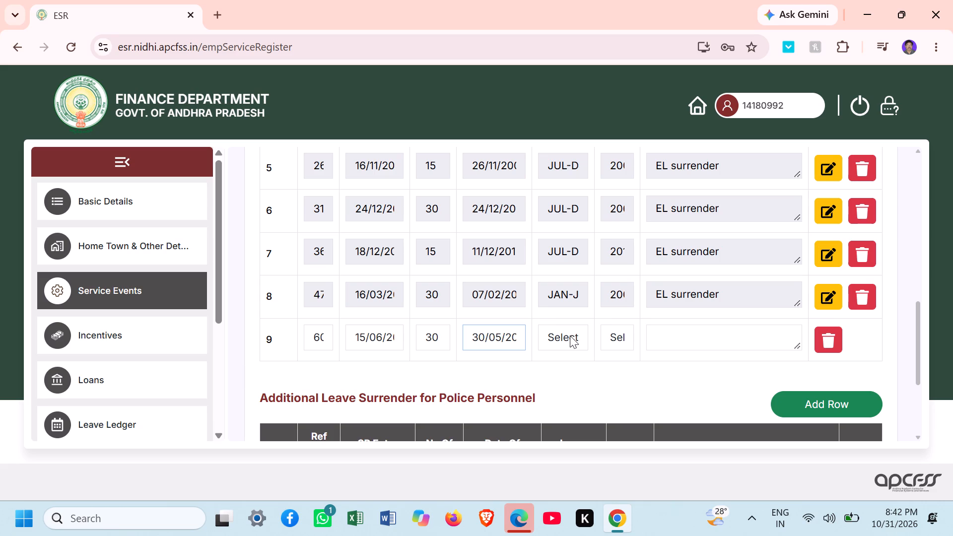
Set the ninth Surrender Of EL row's Leave Period to JAN-JUN and its Year to 2022.
{"action": "left_click", "coordinate": [570, 335]}
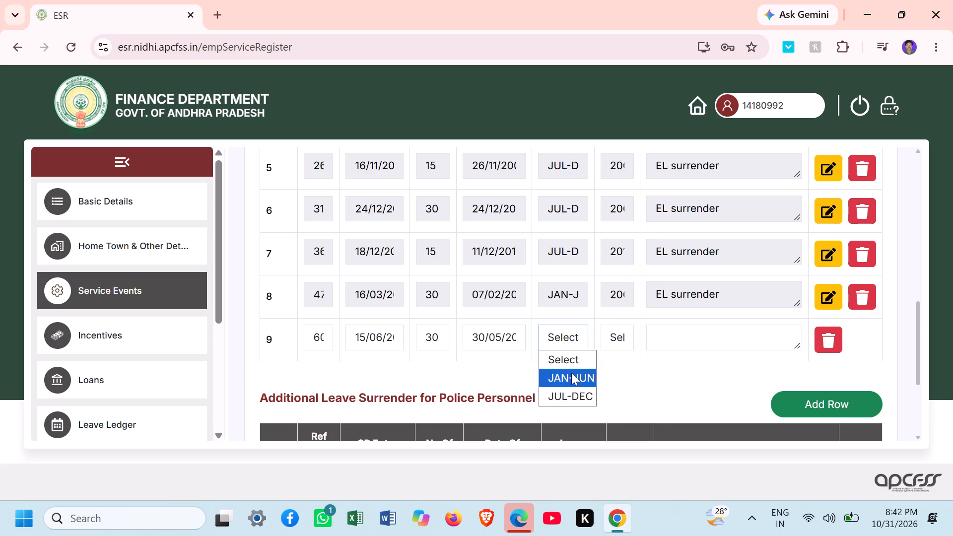
{"action": "left_click", "coordinate": [571, 374]}
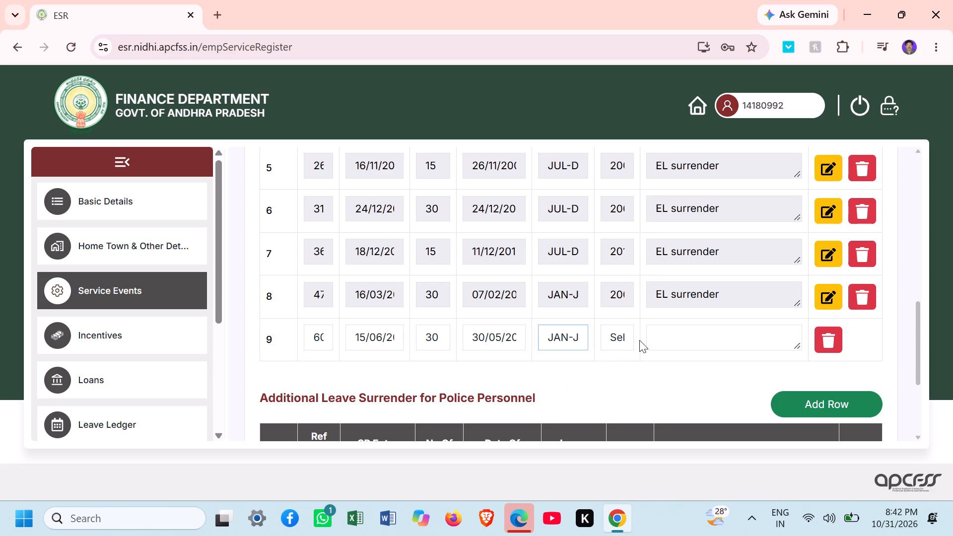
{"action": "left_click", "coordinate": [624, 340]}
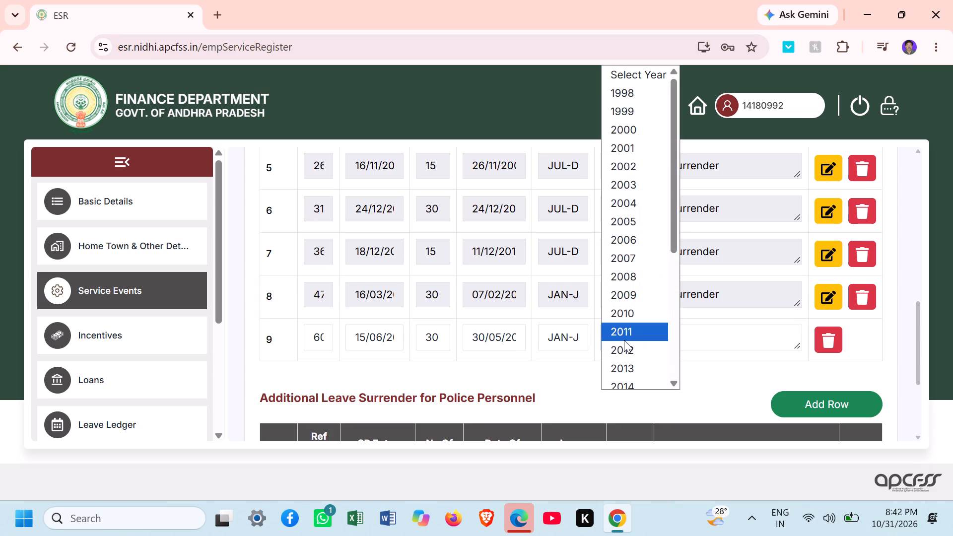
{"action": "left_click", "coordinate": [674, 385]}
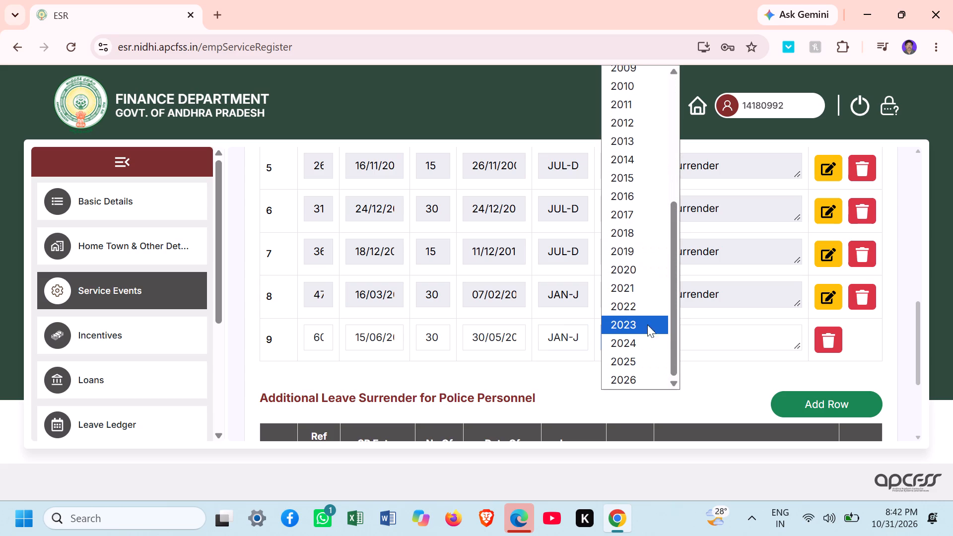
{"action": "left_click", "coordinate": [639, 308]}
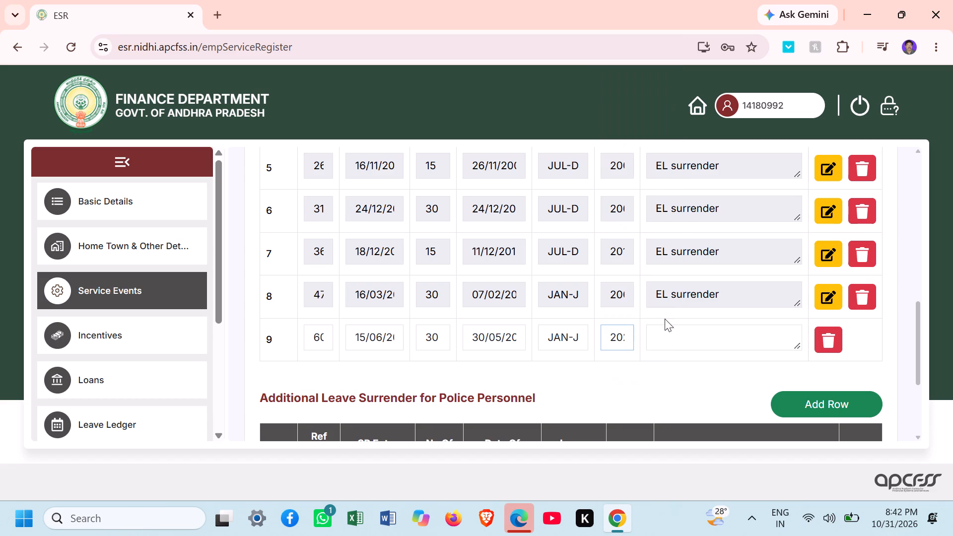
Enter the remark "EL surrender" in the ninth Surrender Of EL row.
{"action": "left_click", "coordinate": [688, 339]}
{"action": "key", "text": "e"}
{"action": "key", "text": "BackSpace"}
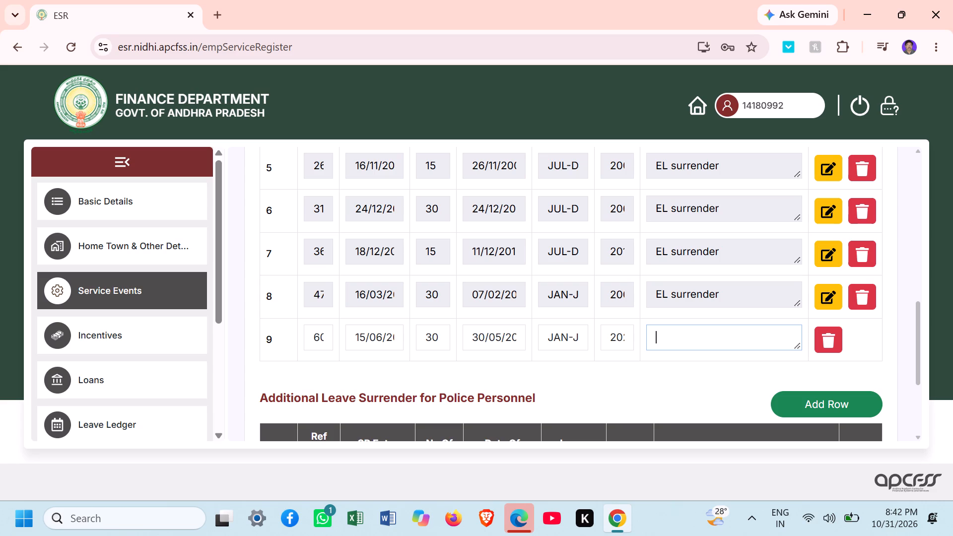
{"action": "key", "text": "shift+e"}
{"action": "type", "text": "L surrender"}
Save the leave surrender entries and acknowledge the confirmation.
{"action": "left_click_drag", "start_coordinate": [916, 368], "coordinate": [917, 400]}
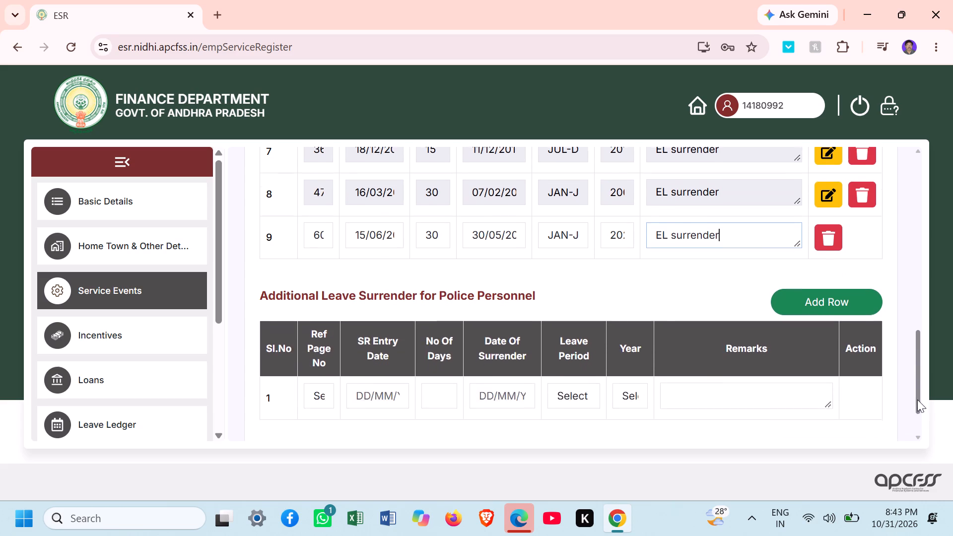
{"action": "left_click_drag", "start_coordinate": [917, 400], "coordinate": [915, 426]}
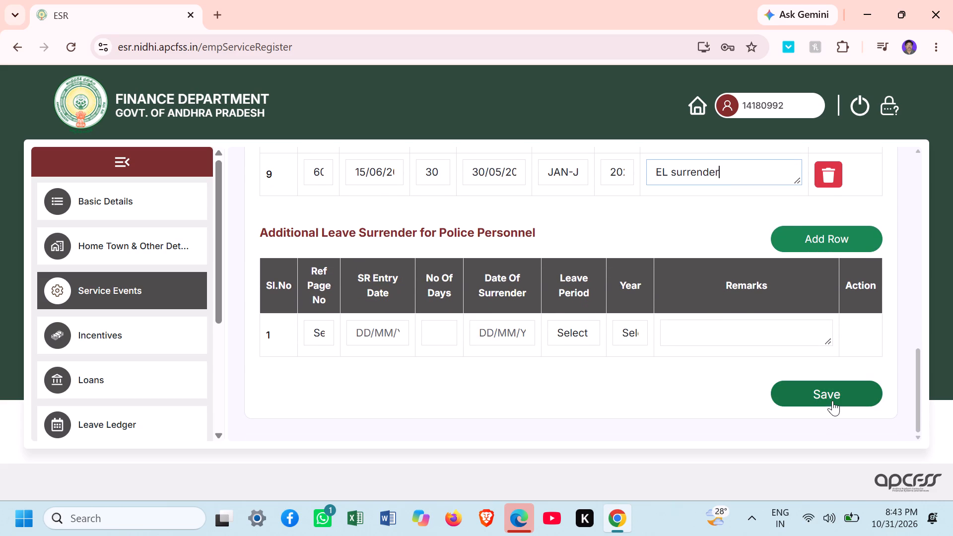
{"action": "left_click", "coordinate": [832, 401]}
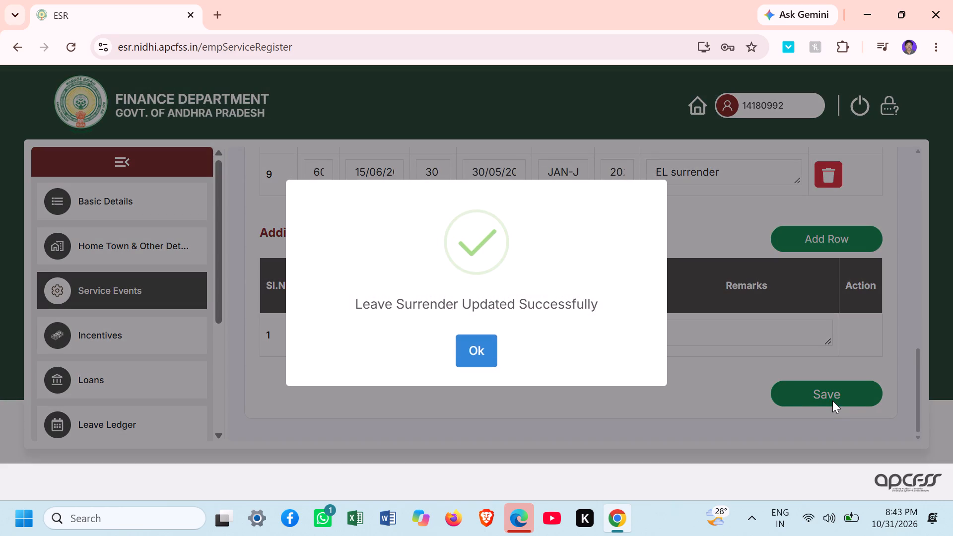
{"action": "left_click", "coordinate": [486, 355]}
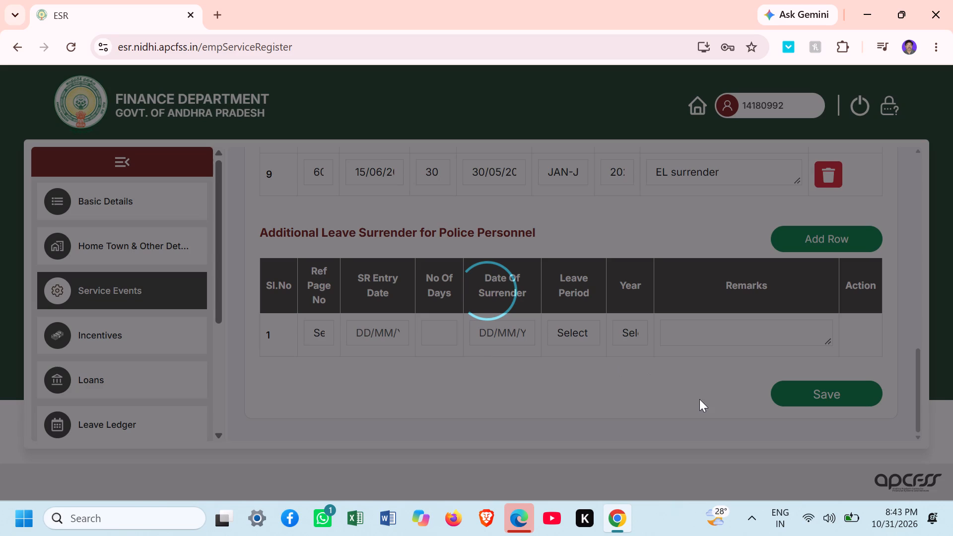
Check the full SR Entry Date in the saved ninth Surrender Of EL row.
{"action": "left_click_drag", "start_coordinate": [915, 357], "coordinate": [922, 325]}
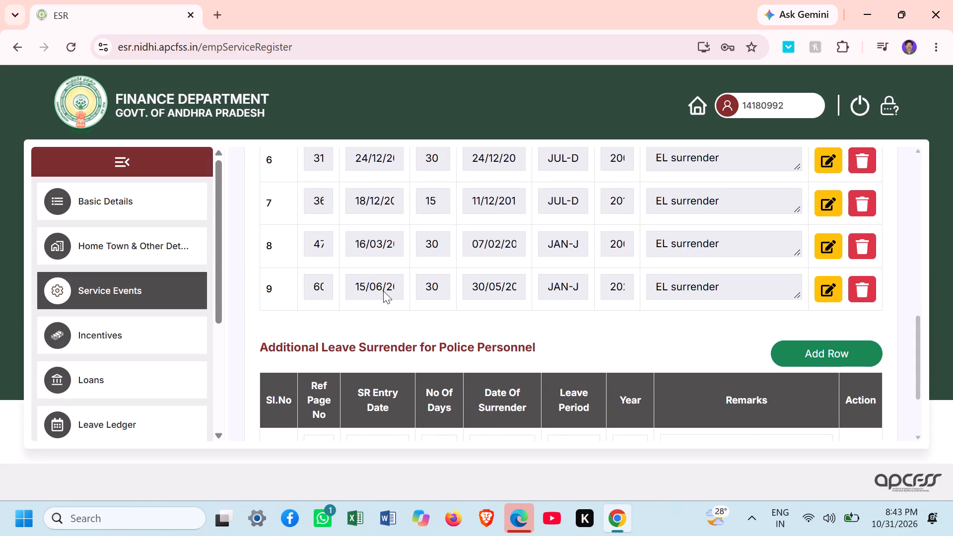
{"action": "left_click", "coordinate": [383, 291]}
{"action": "left_click", "coordinate": [383, 291]}
{"action": "left_click_drag", "start_coordinate": [383, 291], "coordinate": [498, 292]}
{"action": "left_click", "coordinate": [498, 292]}
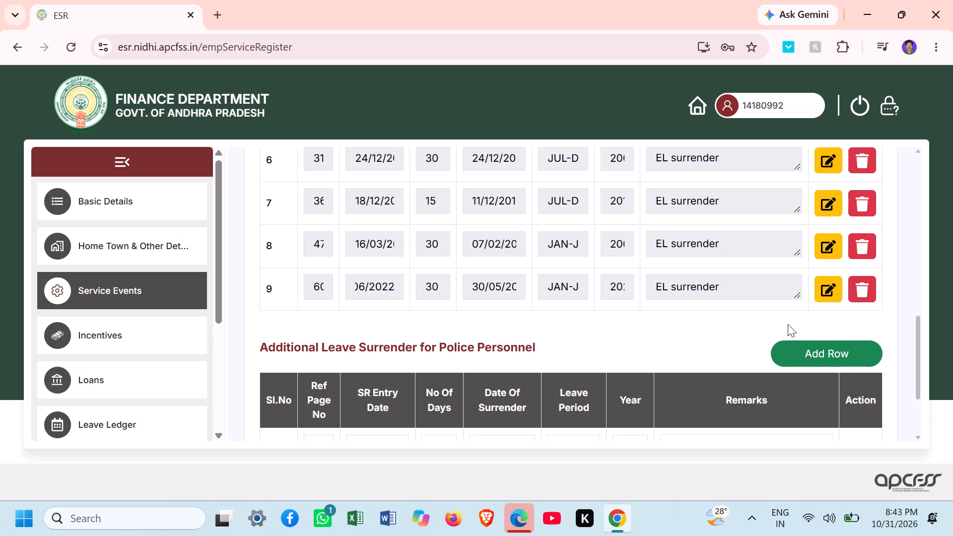
Open the Leave Ledger and display its EL records.
{"action": "left_click_drag", "start_coordinate": [918, 337], "coordinate": [916, 227]}
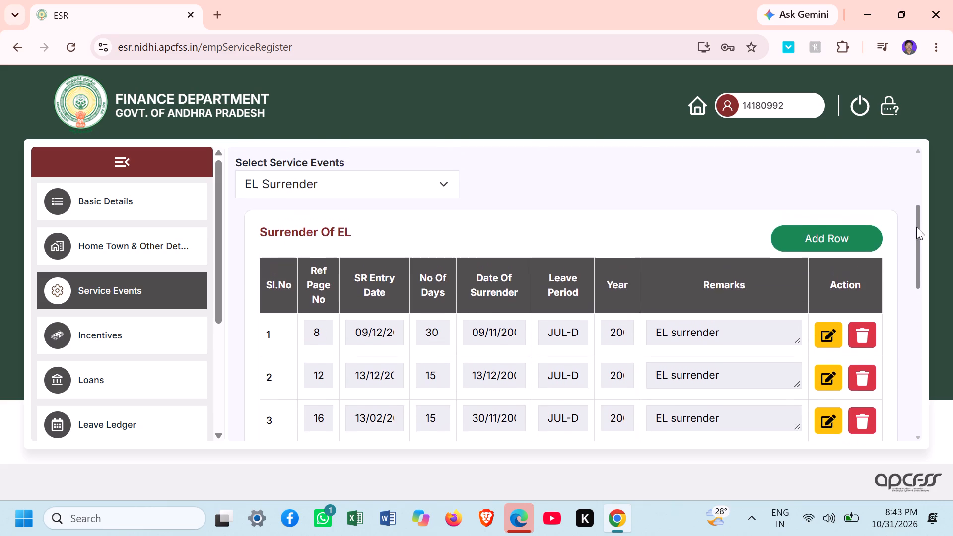
{"action": "left_click_drag", "start_coordinate": [916, 227], "coordinate": [902, 198]}
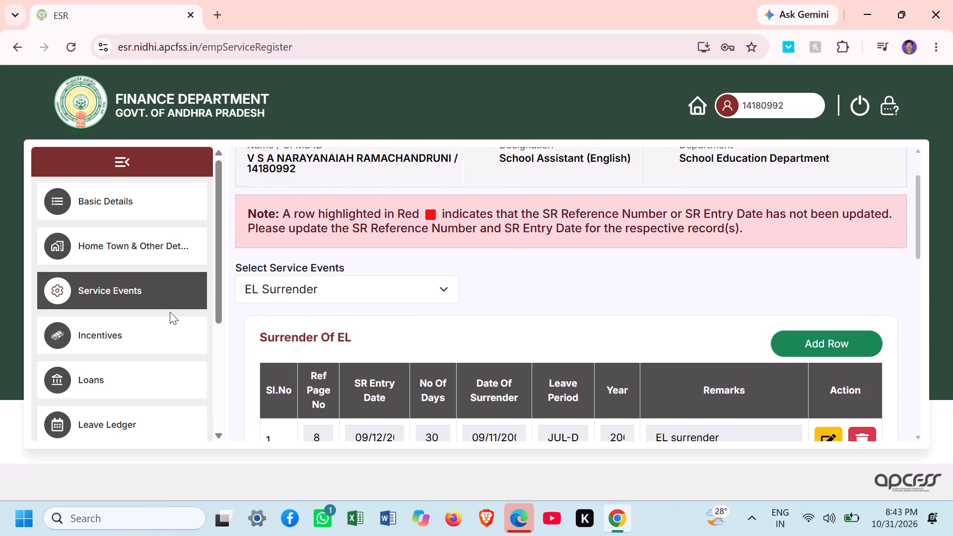
{"action": "left_click", "coordinate": [86, 420]}
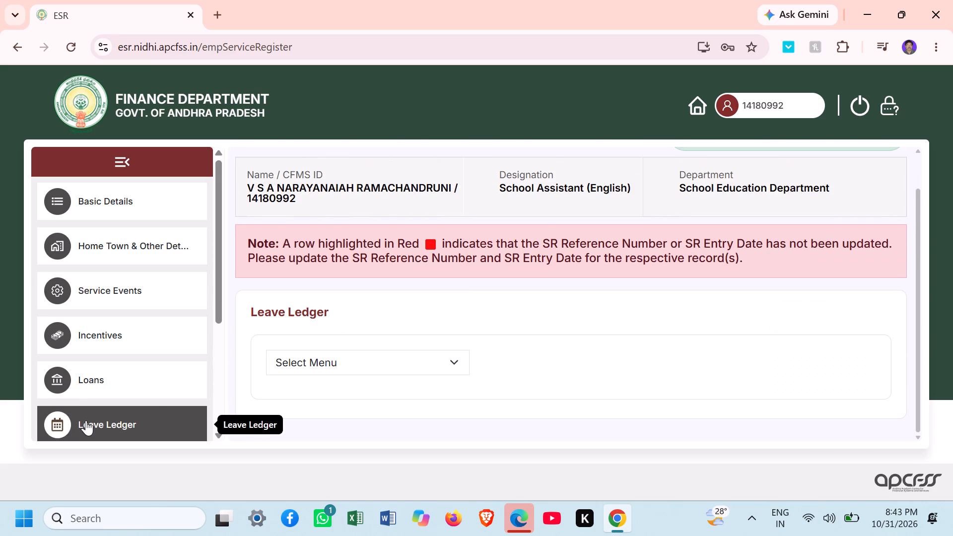
{"action": "left_click", "coordinate": [458, 362]}
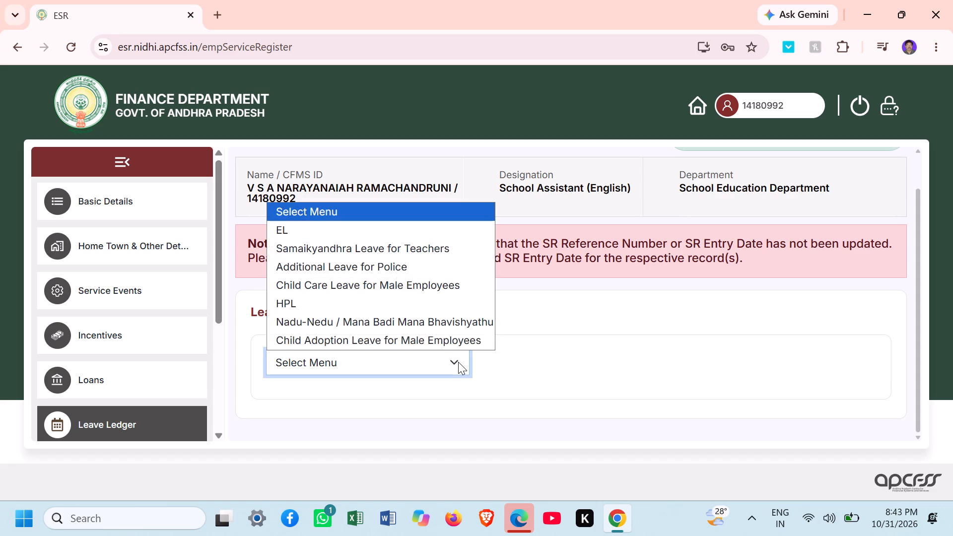
{"action": "left_click", "coordinate": [375, 236]}
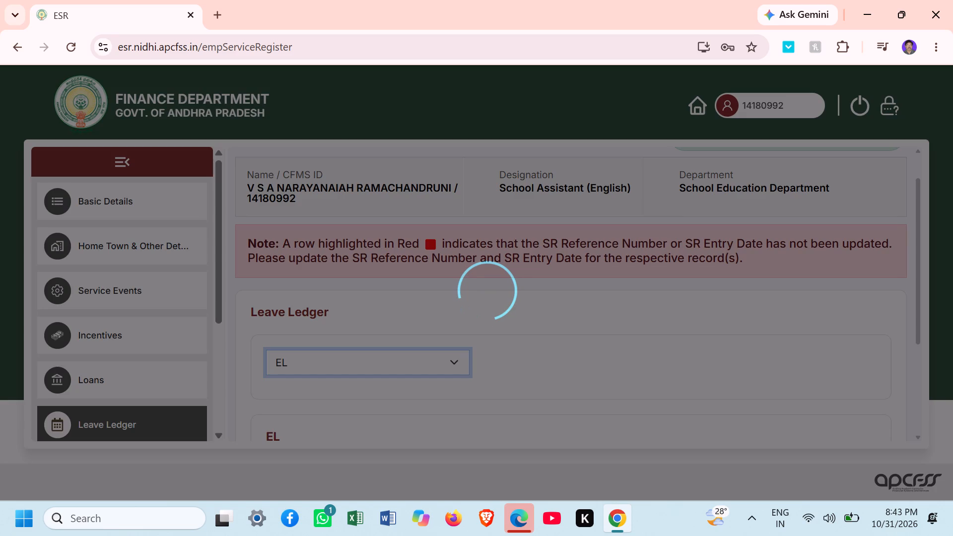
Examine the EL ledger entries on pages 5 and 6, covering the most recent half-year periods.
{"action": "left_click_drag", "start_coordinate": [919, 224], "coordinate": [918, 286]}
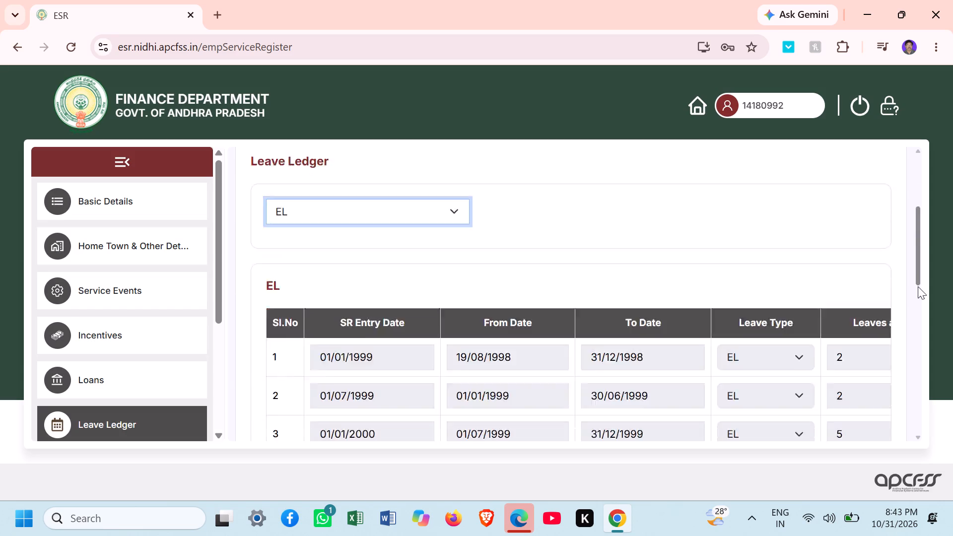
{"action": "left_click_drag", "start_coordinate": [918, 286], "coordinate": [908, 425]}
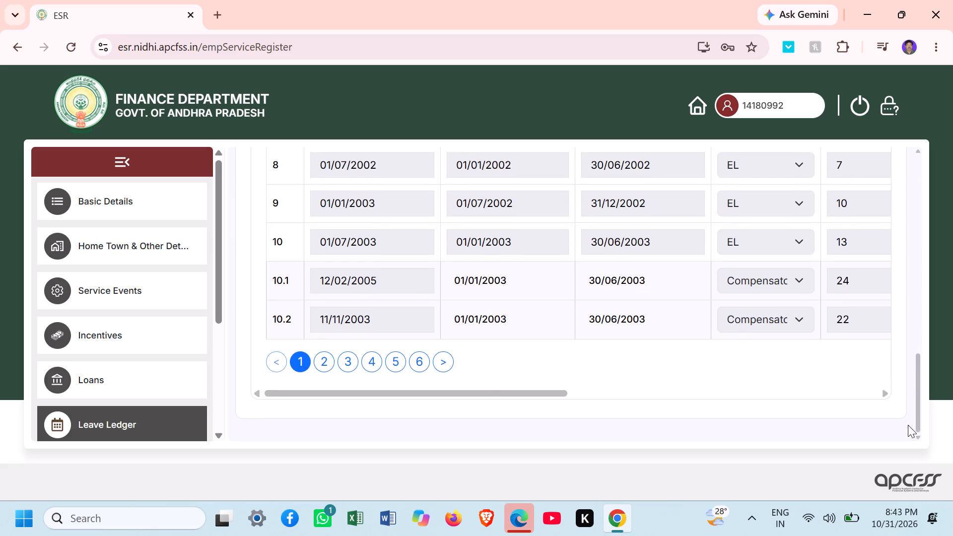
{"action": "left_click", "coordinate": [403, 362]}
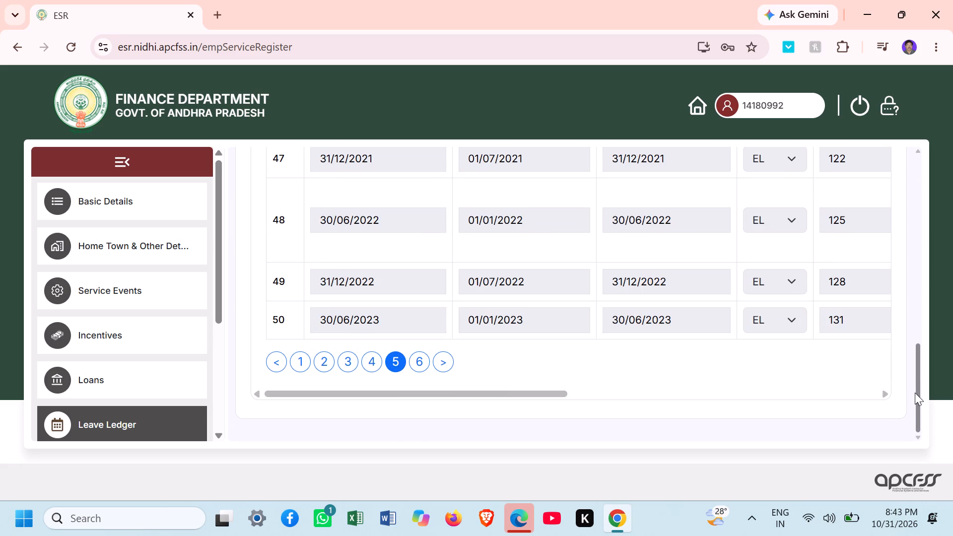
{"action": "left_click_drag", "start_coordinate": [915, 394], "coordinate": [913, 354]}
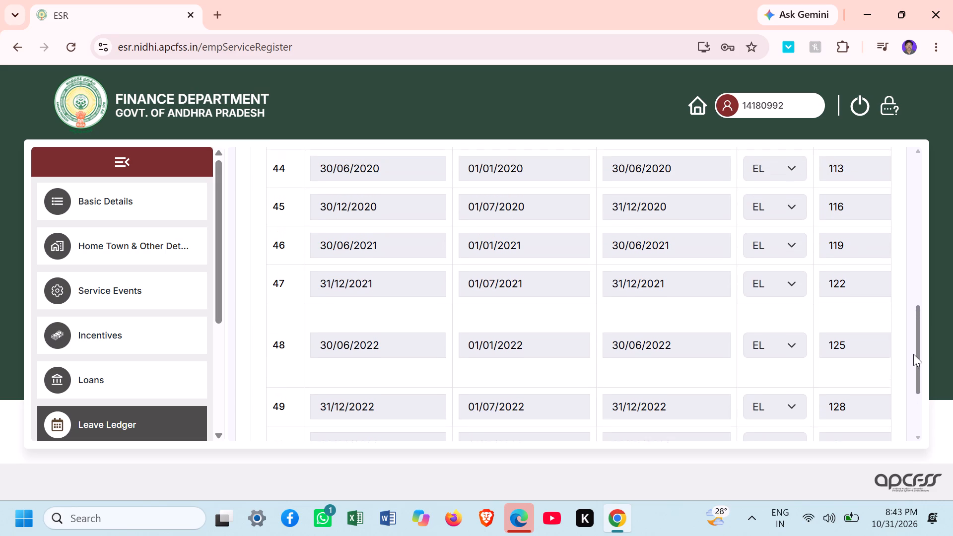
{"action": "left_click_drag", "start_coordinate": [913, 354], "coordinate": [904, 394]}
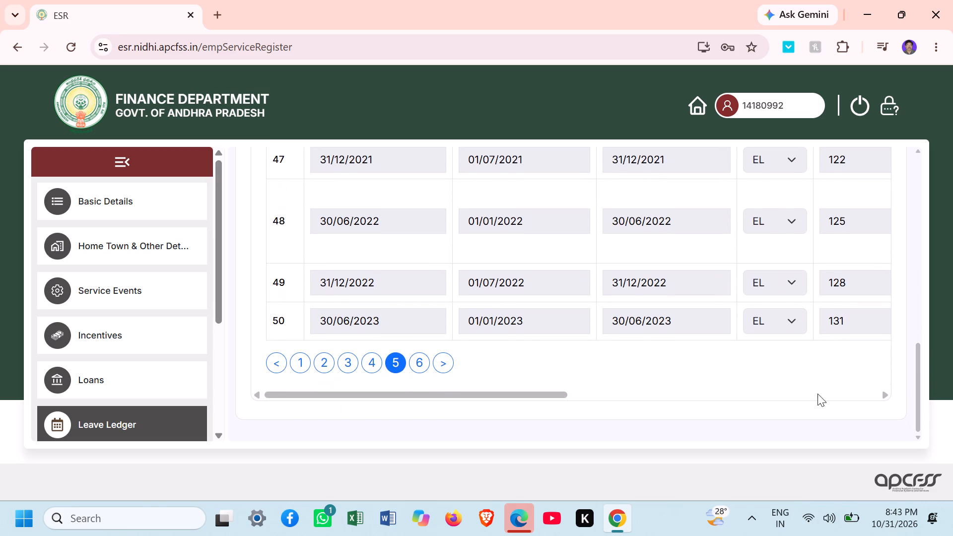
{"action": "left_click", "coordinate": [417, 358]}
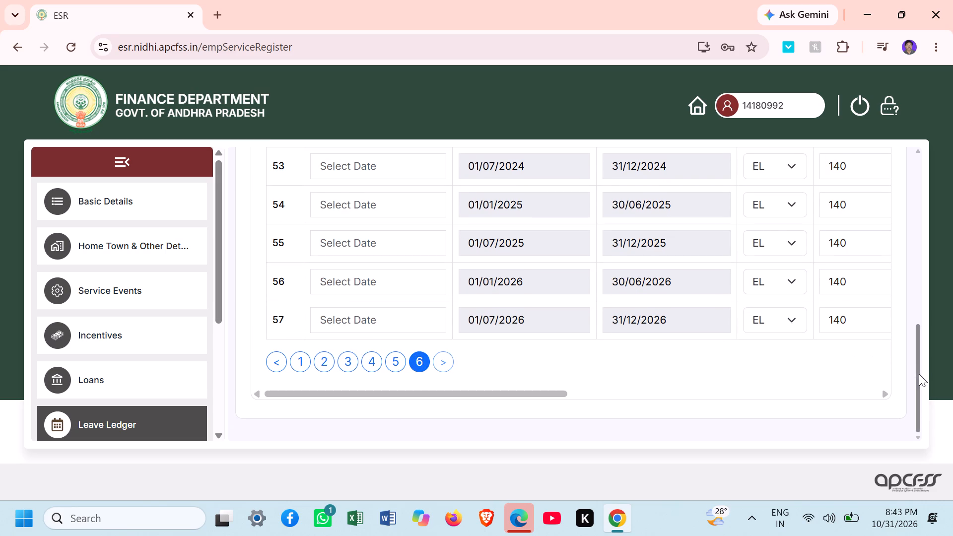
{"action": "left_click_drag", "start_coordinate": [919, 374], "coordinate": [904, 293]}
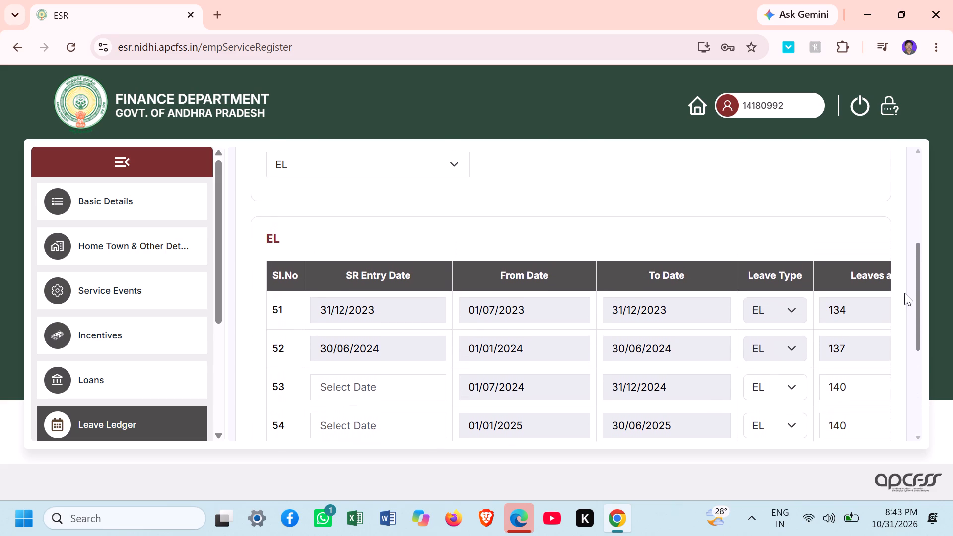
{"action": "left_click_drag", "start_coordinate": [904, 293], "coordinate": [906, 360]}
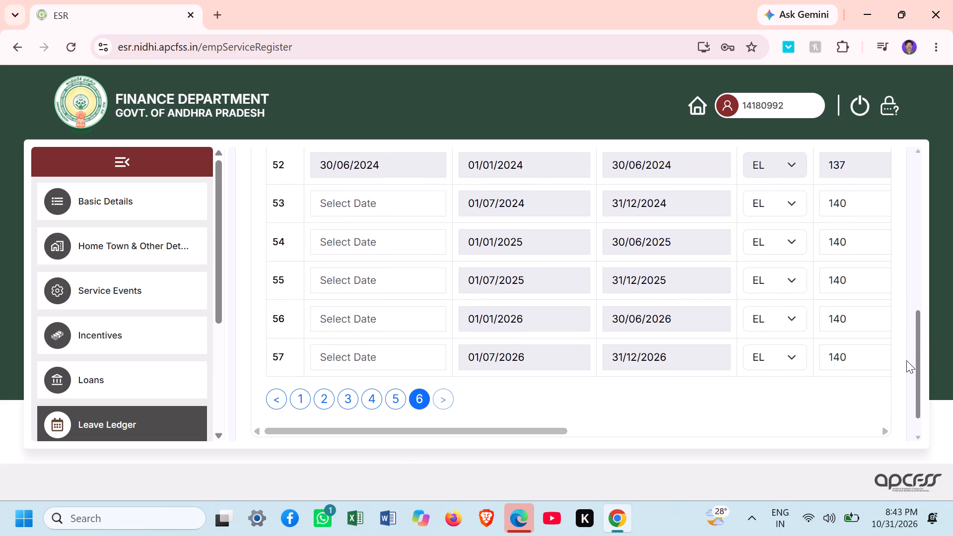
{"action": "left_click_drag", "start_coordinate": [906, 360], "coordinate": [897, 371]}
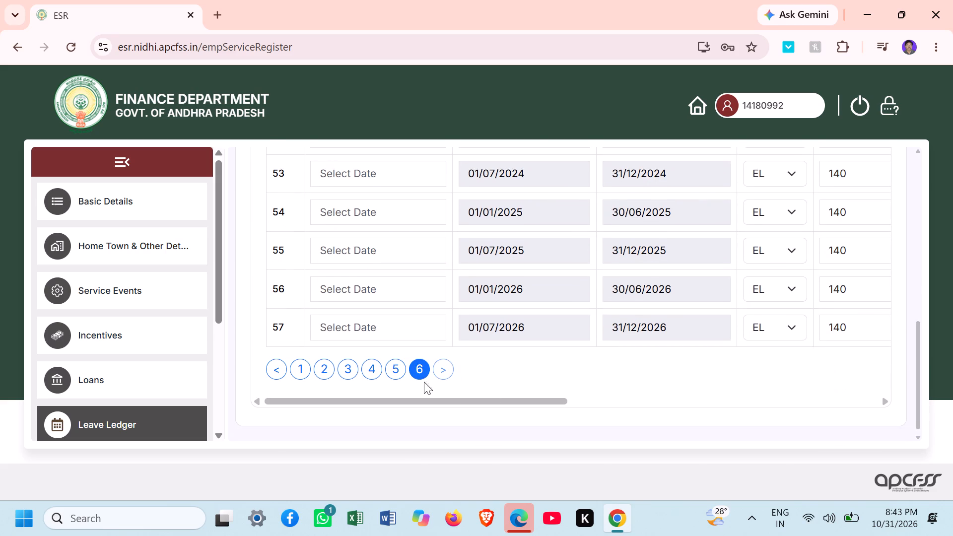
Return to page 5 of the EL ledger and examine the leave-availed details and balances around the 01/01/2022 to 30/06/2022 period.
{"action": "left_click", "coordinate": [401, 370]}
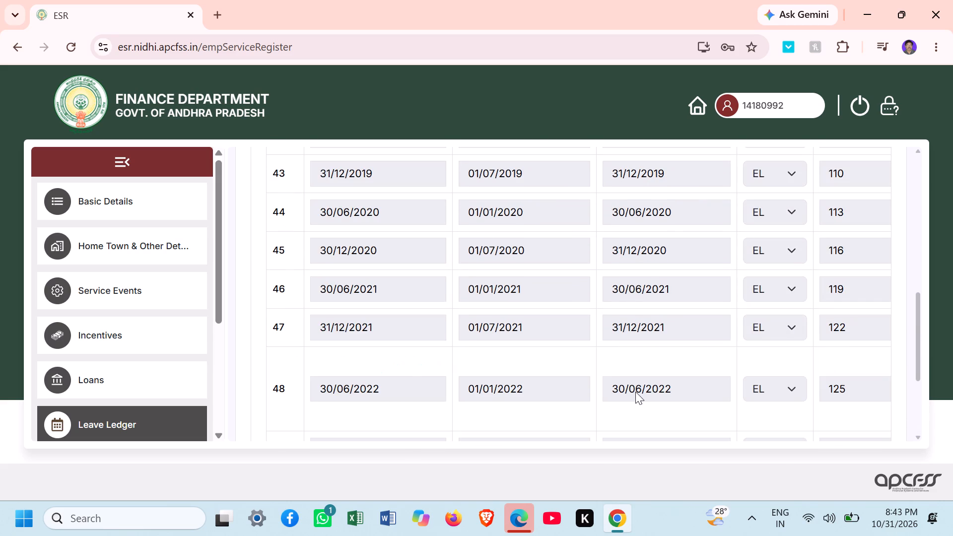
{"action": "left_click", "coordinate": [702, 387]}
{"action": "key", "text": "Right"}
{"action": "key", "text": "Right"}
{"action": "key", "text": "Right"}
{"action": "key", "text": "Right"}
{"action": "key", "text": "Right"}
{"action": "key", "text": "Right"}
{"action": "key", "text": "Right"}
{"action": "key", "text": "Right"}
{"action": "key", "text": "Right"}
{"action": "key", "text": "Right"}
{"action": "key", "text": "Right"}
{"action": "key", "text": "Right"}
{"action": "key", "text": "Right"}
{"action": "key", "text": "Right"}
{"action": "key", "text": "Right"}
{"action": "key", "text": "Right"}
{"action": "key", "text": "Right"}
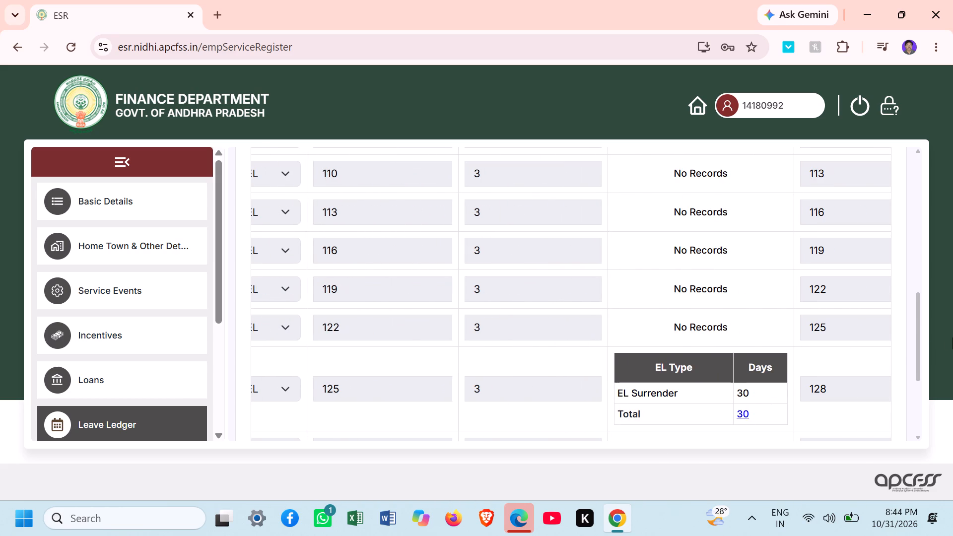
{"action": "left_click_drag", "start_coordinate": [918, 339], "coordinate": [913, 367]}
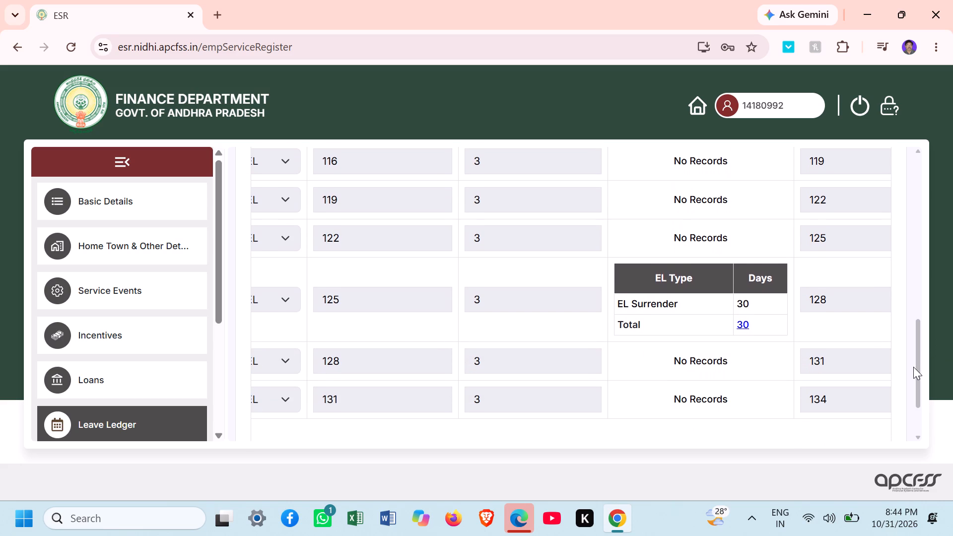
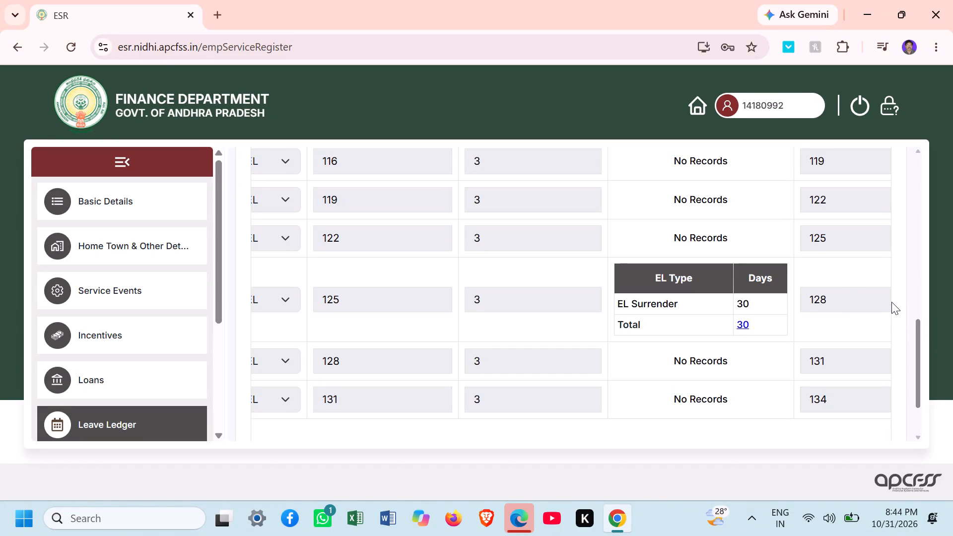
Update the EL ledger row for 01/01/2022 to 30/06/2022 so its closing balance is recalculated to 98, and save the row.
{"action": "left_click", "coordinate": [839, 298]}
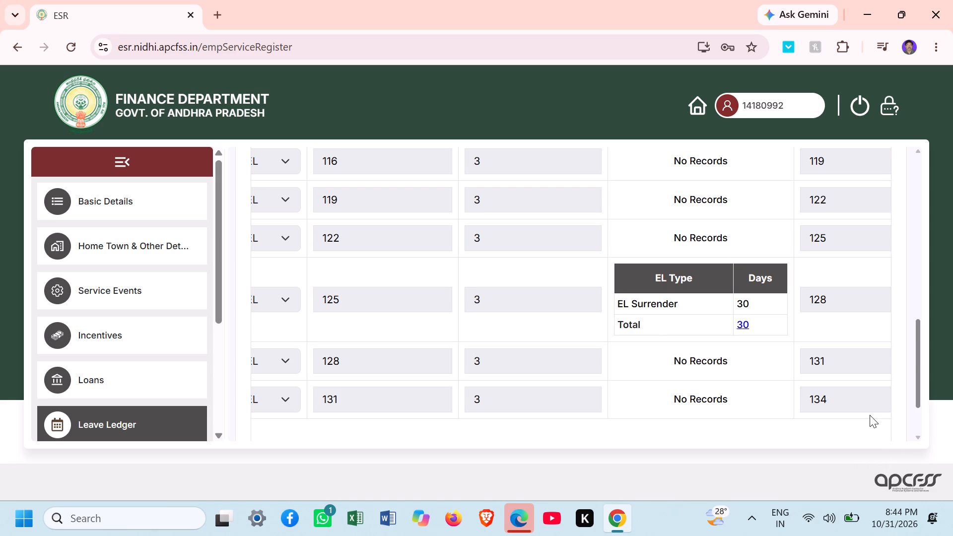
{"action": "left_click", "coordinate": [580, 309]}
{"action": "key", "text": "Right"}
{"action": "key", "text": "Right"}
{"action": "key", "text": "Right"}
{"action": "key", "text": "Right"}
{"action": "key", "text": "Right"}
{"action": "key", "text": "Right"}
{"action": "key", "text": "Right"}
{"action": "key", "text": "Right"}
{"action": "key", "text": "Right"}
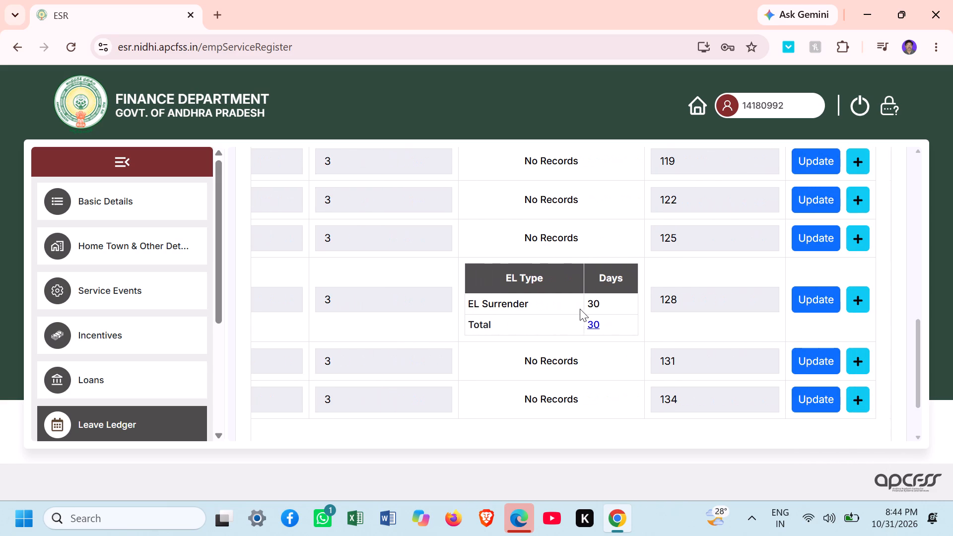
{"action": "left_click", "coordinate": [815, 296]}
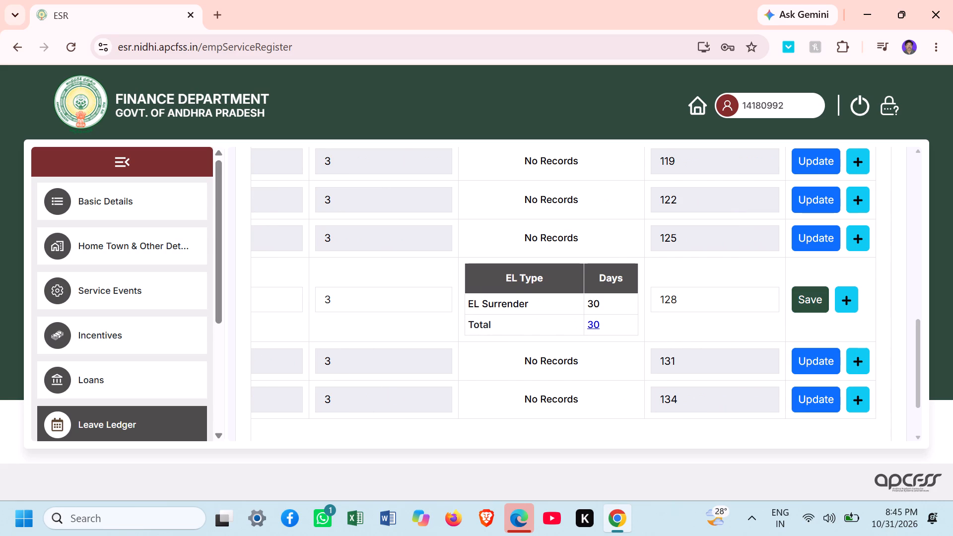
{"action": "left_click", "coordinate": [701, 305]}
{"action": "left_click", "coordinate": [411, 305]}
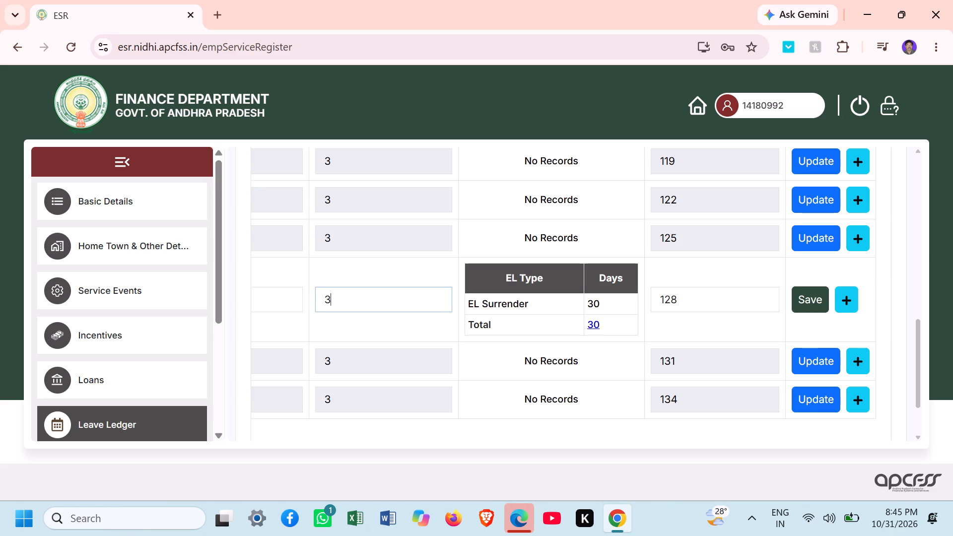
{"action": "left_click", "coordinate": [483, 279]}
{"action": "key", "text": "Left"}
{"action": "key", "text": "Left"}
{"action": "key", "text": "Left"}
{"action": "key", "text": "Left"}
{"action": "key", "text": "Left"}
{"action": "key", "text": "Left"}
{"action": "key", "text": "Left"}
{"action": "key", "text": "Left"}
{"action": "key", "text": "Left"}
{"action": "key", "text": "Left"}
{"action": "key", "text": "Left"}
{"action": "key", "text": "Left"}
{"action": "key", "text": "Left"}
{"action": "key", "text": "Left"}
{"action": "key", "text": "Left"}
{"action": "key", "text": "Left"}
{"action": "key", "text": "Left"}
{"action": "key", "text": "Left"}
{"action": "key", "text": "Left"}
{"action": "key", "text": "Left"}
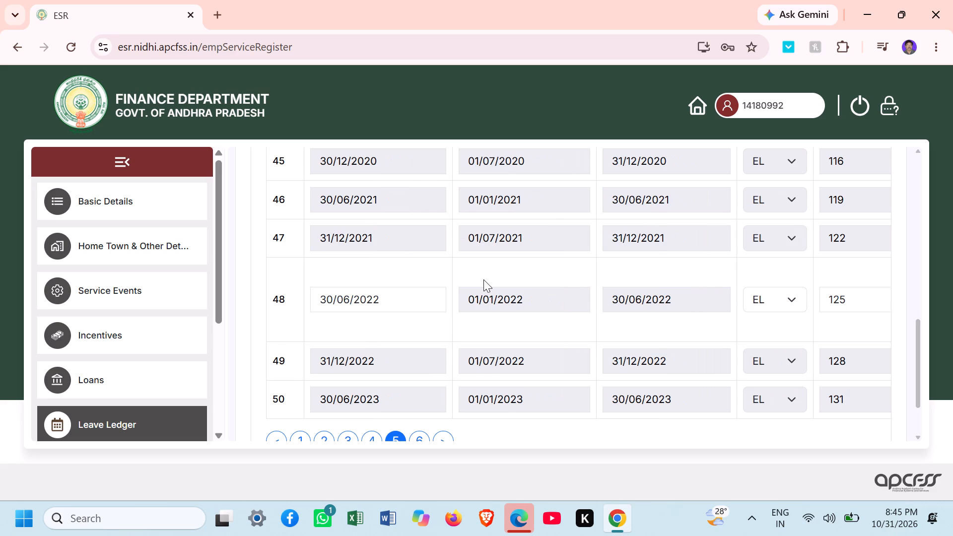
{"action": "key", "text": "Right"}
{"action": "key", "text": "Right"}
{"action": "key", "text": "Right"}
{"action": "key", "text": "Right"}
{"action": "key", "text": "Right"}
{"action": "key", "text": "Right"}
{"action": "key", "text": "Right"}
{"action": "key", "text": "Right"}
{"action": "key", "text": "Right"}
{"action": "key", "text": "Right"}
{"action": "key", "text": "Right"}
{"action": "key", "text": "Right"}
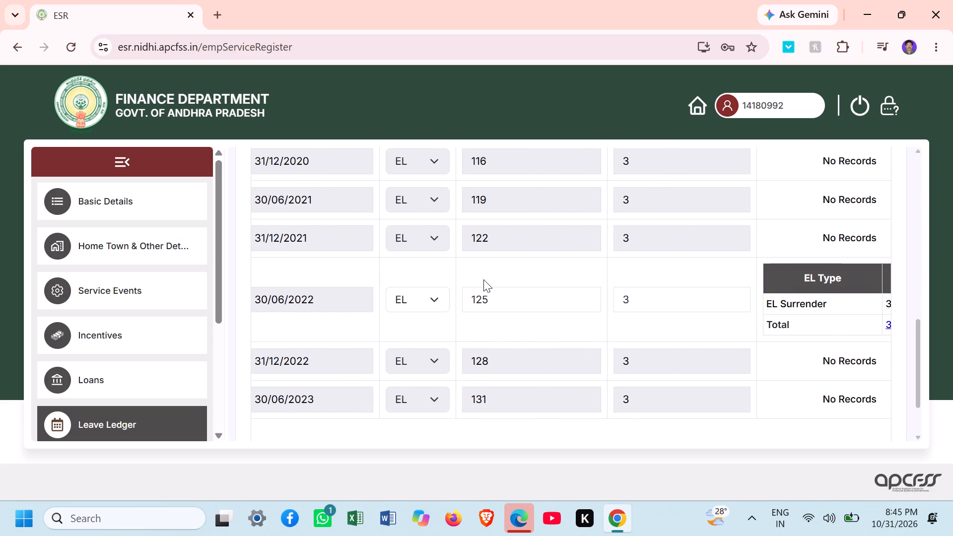
{"action": "key", "text": "Right"}
{"action": "key", "text": "Right"}
{"action": "key", "text": "Right"}
{"action": "key", "text": "Right"}
{"action": "key", "text": "Right"}
{"action": "key", "text": "Right"}
{"action": "key", "text": "Right"}
{"action": "key", "text": "Right"}
{"action": "key", "text": "Right"}
{"action": "key", "text": "Right"}
{"action": "key", "text": "Right"}
{"action": "key", "text": "Right"}
{"action": "key", "text": "Right"}
{"action": "key", "text": "Right"}
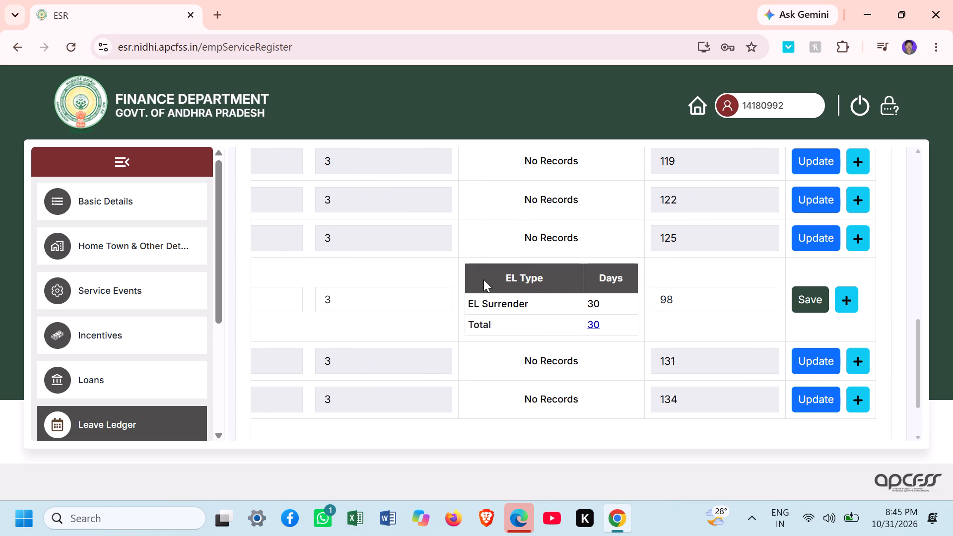
{"action": "left_click", "coordinate": [814, 305]}
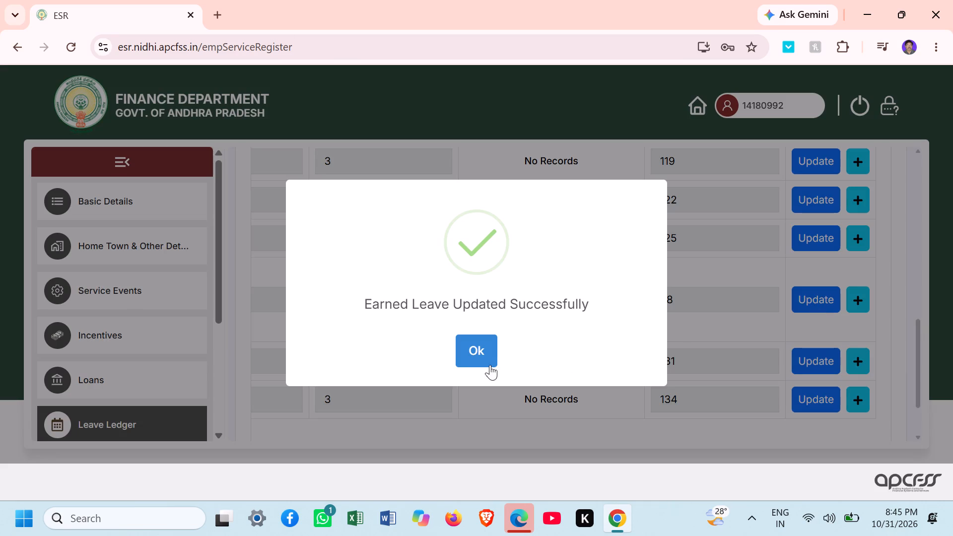
{"action": "left_click", "coordinate": [468, 361]}
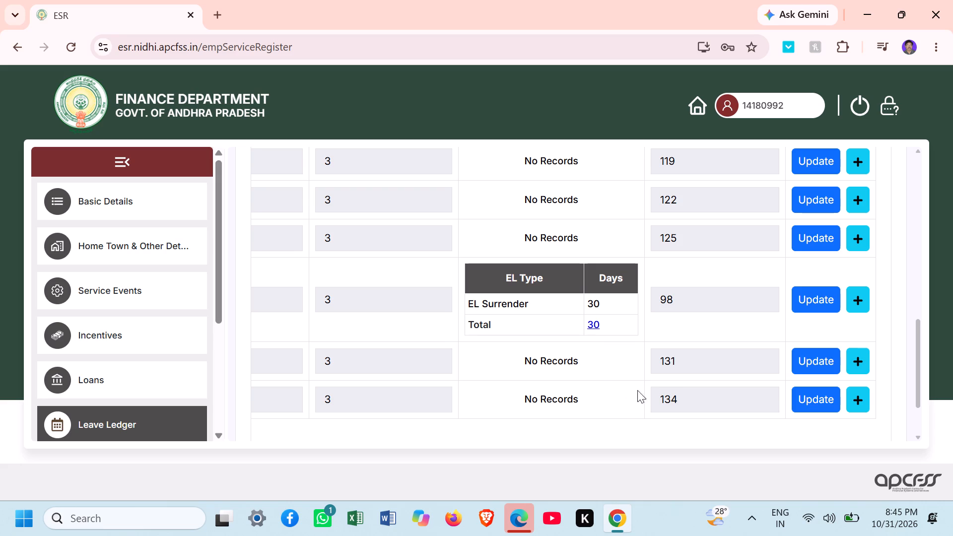
Set the opening balance of the 01/07/2022 to 31/12/2022 EL row to 98, recalculate its closing balance to 101, and save the row.
{"action": "left_click", "coordinate": [807, 363]}
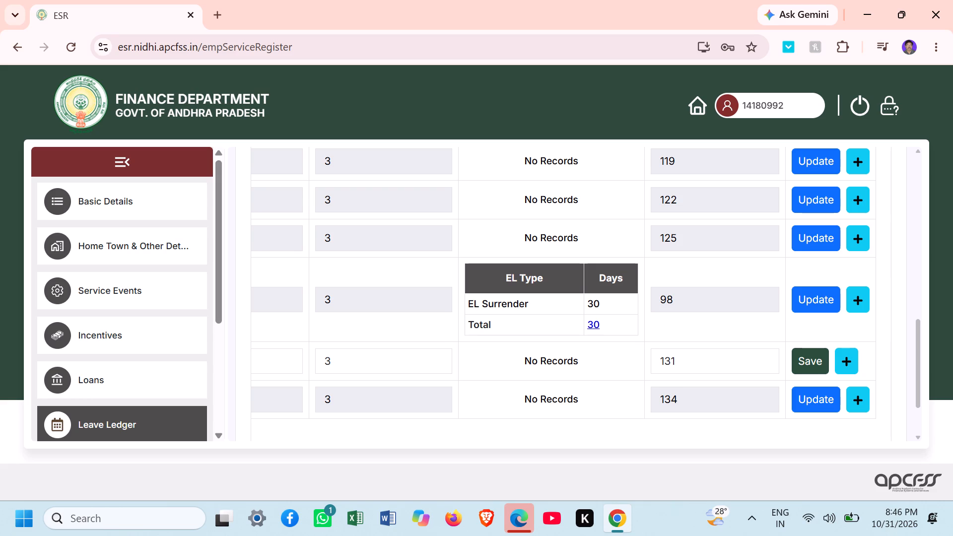
{"action": "left_click", "coordinate": [506, 360]}
{"action": "key", "text": "Left"}
{"action": "key", "text": "Left"}
{"action": "key", "text": "Left"}
{"action": "key", "text": "Left"}
{"action": "key", "text": "Left"}
{"action": "key", "text": "Left"}
{"action": "key", "text": "Left"}
{"action": "key", "text": "Left"}
{"action": "key", "text": "Left"}
{"action": "key", "text": "Left"}
{"action": "key", "text": "Left"}
{"action": "key", "text": "Left"}
{"action": "key", "text": "Left"}
{"action": "key", "text": "Left"}
{"action": "key", "text": "Left"}
{"action": "key", "text": "Left"}
{"action": "key", "text": "Left"}
{"action": "key", "text": "Left"}
{"action": "key", "text": "Left"}
{"action": "key", "text": "Left"}
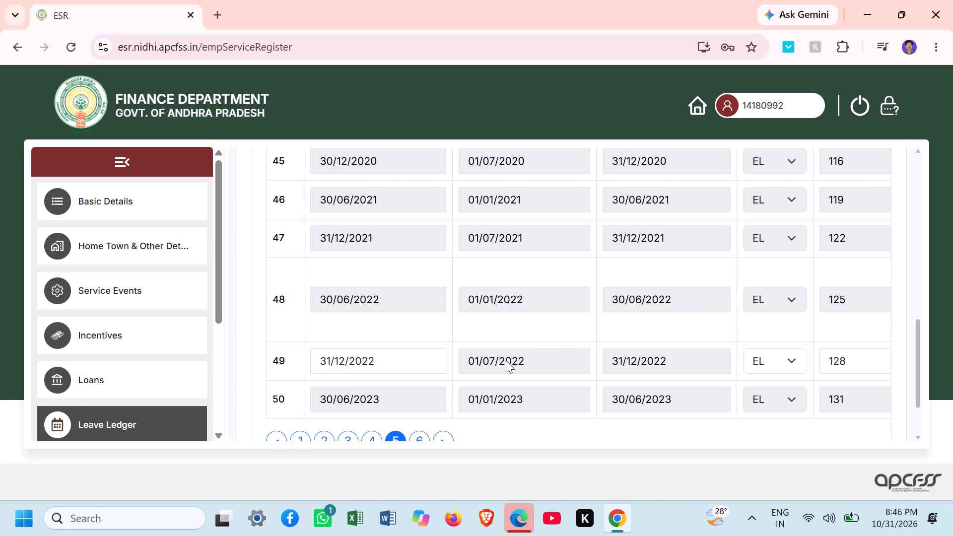
{"action": "key", "text": "Right"}
{"action": "key", "text": "Right"}
{"action": "key", "text": "Right"}
{"action": "key", "text": "Right"}
{"action": "key", "text": "Right"}
{"action": "key", "text": "Right"}
{"action": "key", "text": "Right"}
{"action": "key", "text": "Right"}
{"action": "key", "text": "Right"}
{"action": "key", "text": "Right"}
{"action": "key", "text": "Right"}
{"action": "key", "text": "Right"}
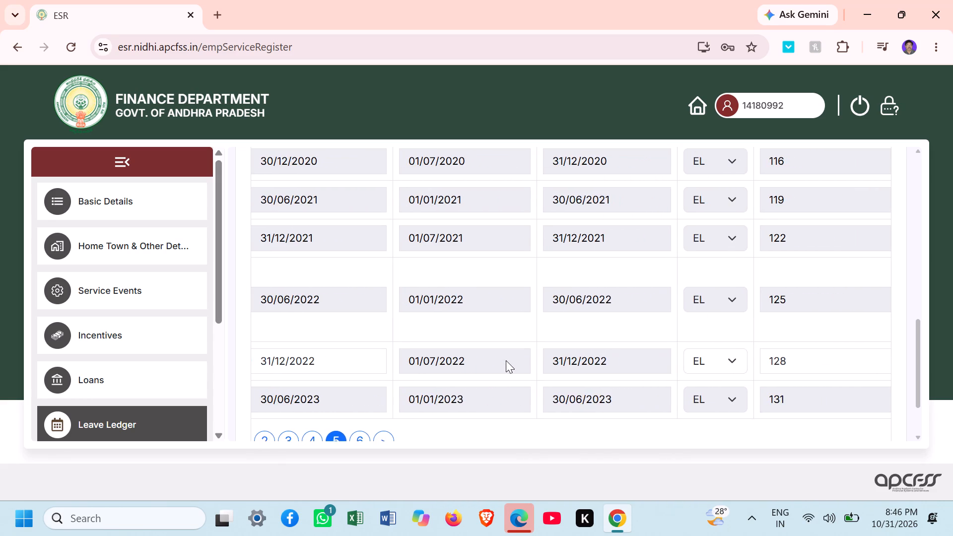
{"action": "key", "text": "Right"}
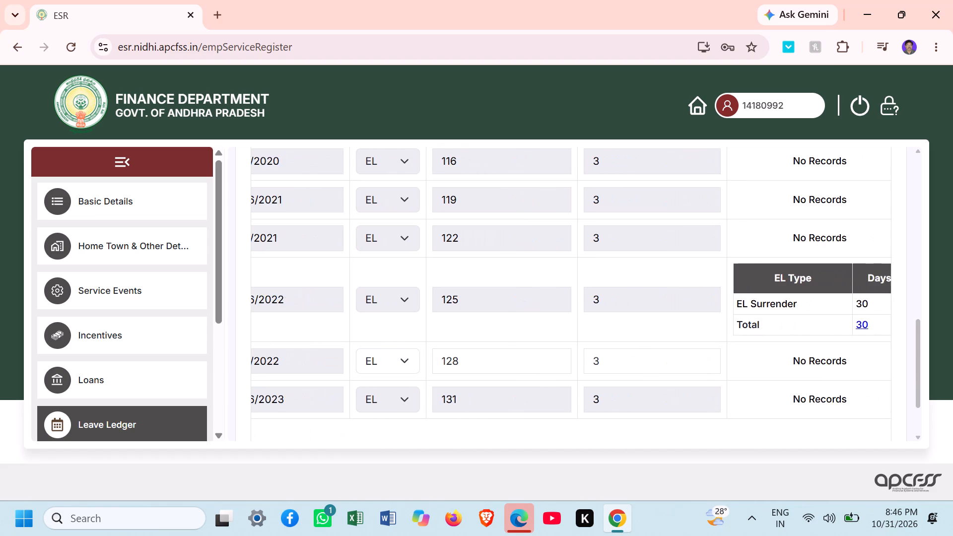
{"action": "key", "text": "Right"}
{"action": "key", "text": "Right"}
{"action": "key", "text": "Right"}
{"action": "key", "text": "Right"}
{"action": "key", "text": "Right"}
{"action": "key", "text": "Right"}
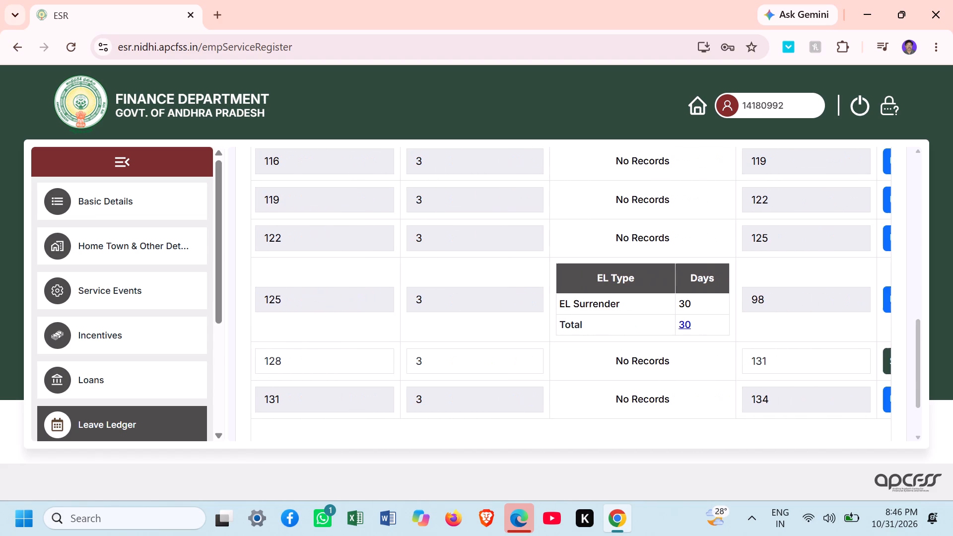
{"action": "key", "text": "Left"}
{"action": "key", "text": "Left"}
{"action": "key", "text": "Left"}
{"action": "key", "text": "Left"}
{"action": "key", "text": "Left"}
{"action": "key", "text": "Left"}
{"action": "key", "text": "Left"}
{"action": "key", "text": "Left"}
{"action": "key", "text": "Left"}
{"action": "key", "text": "Left"}
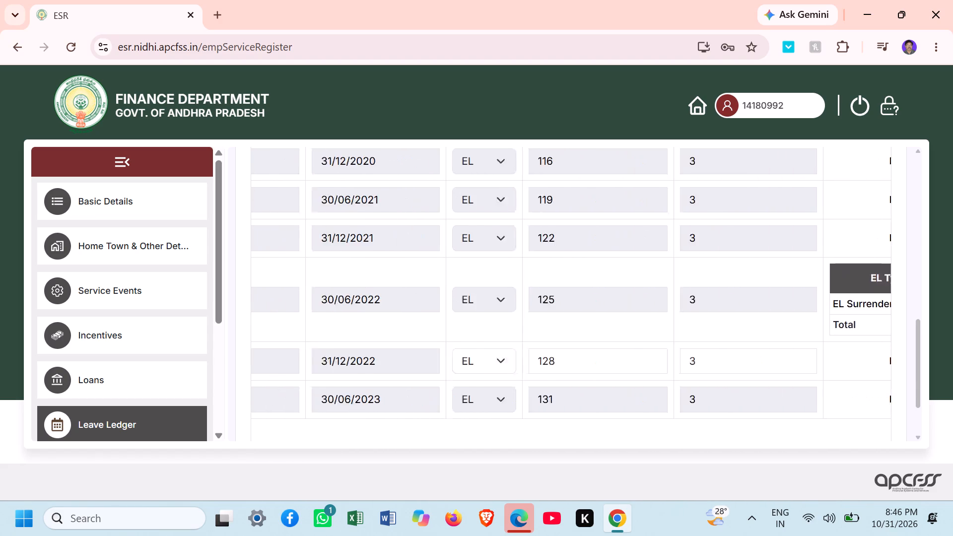
{"action": "left_click", "coordinate": [588, 359]}
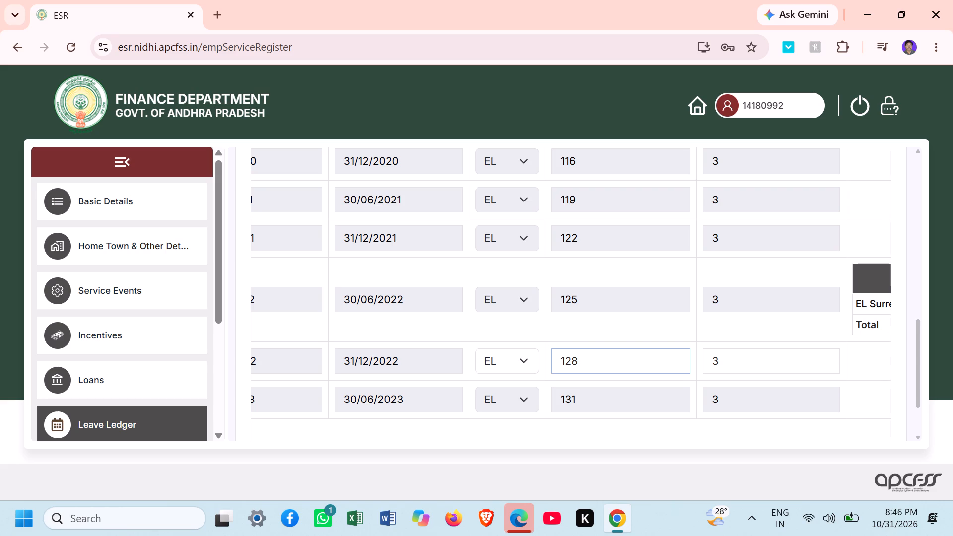
{"action": "key", "text": "BackSpace"}
{"action": "key", "text": "BackSpace"}
{"action": "key", "text": "BackSpace"}
{"action": "type", "text": "98"}
{"action": "left_click", "coordinate": [724, 361]}
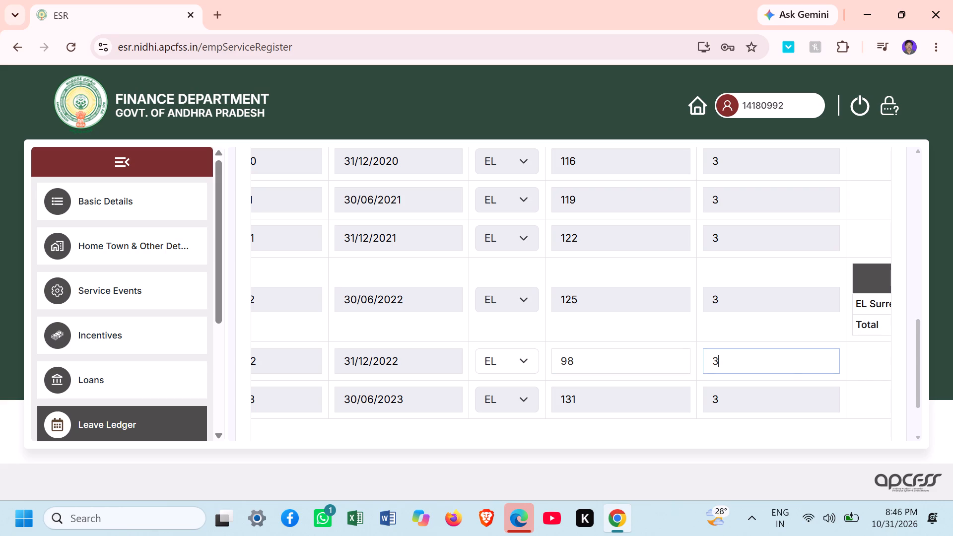
{"action": "key", "text": "Right"}
{"action": "key", "text": "Right"}
{"action": "left_click", "coordinate": [446, 357]}
{"action": "key", "text": "Right"}
{"action": "key", "text": "Right"}
{"action": "key", "text": "Right"}
{"action": "key", "text": "Right"}
{"action": "key", "text": "Right"}
{"action": "key", "text": "Right"}
{"action": "key", "text": "Right"}
{"action": "key", "text": "Right"}
{"action": "key", "text": "Right"}
{"action": "key", "text": "Right"}
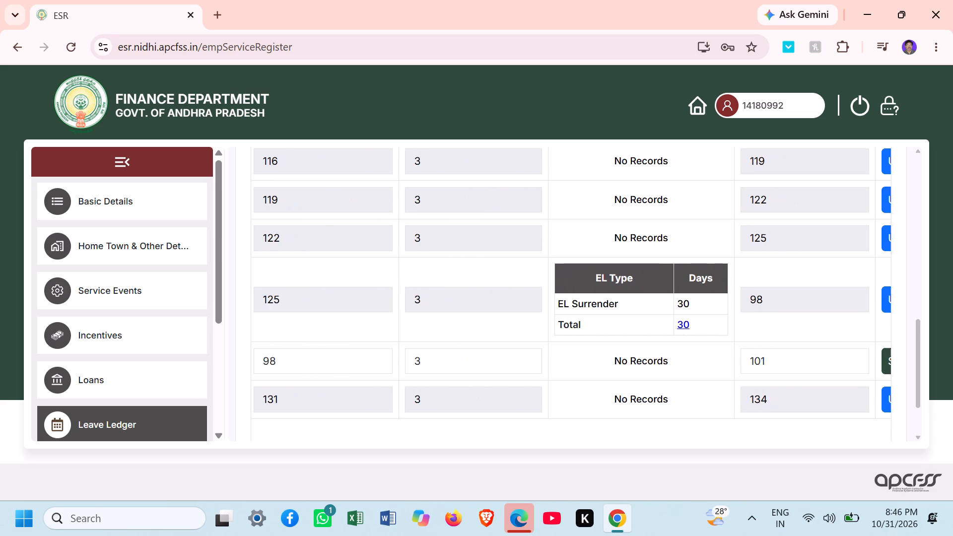
{"action": "key", "text": "Right"}
{"action": "key", "text": "Right"}
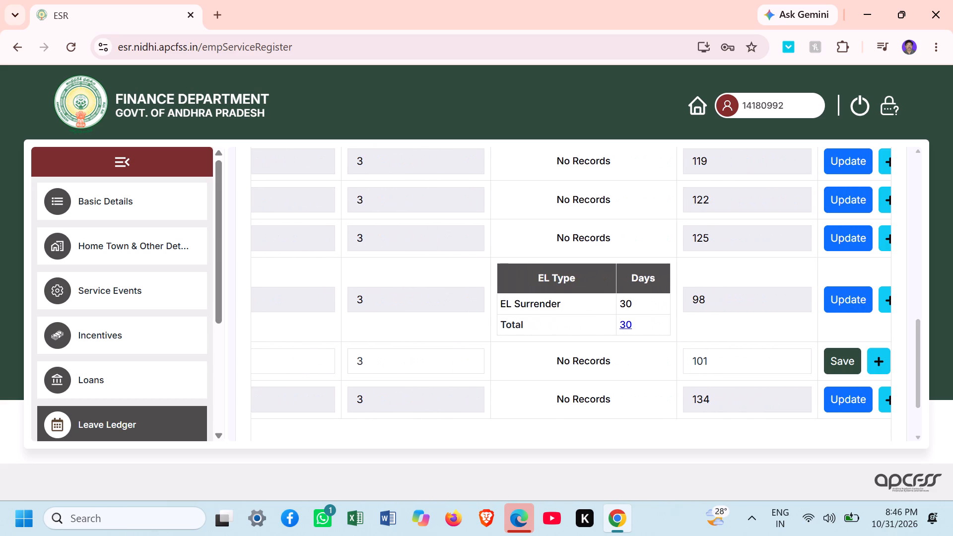
{"action": "key", "text": "Right"}
{"action": "key", "text": "Right"}
{"action": "key", "text": "Right"}
{"action": "key", "text": "Right"}
{"action": "key", "text": "Right"}
{"action": "key", "text": "Right"}
{"action": "key", "text": "Right"}
{"action": "key", "text": "Right"}
{"action": "key", "text": "Right"}
{"action": "key", "text": "Right"}
{"action": "key", "text": "Right"}
{"action": "key", "text": "Right"}
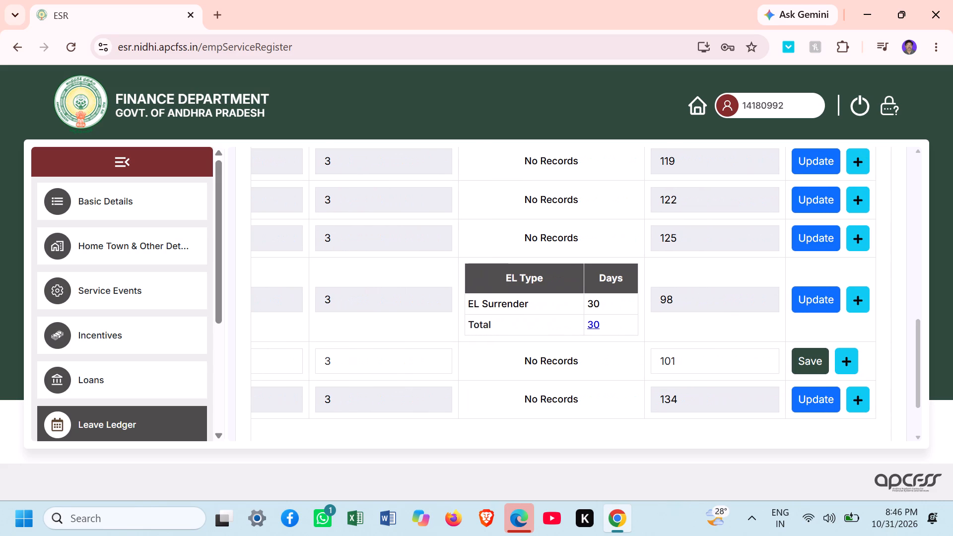
{"action": "left_click", "coordinate": [810, 360]}
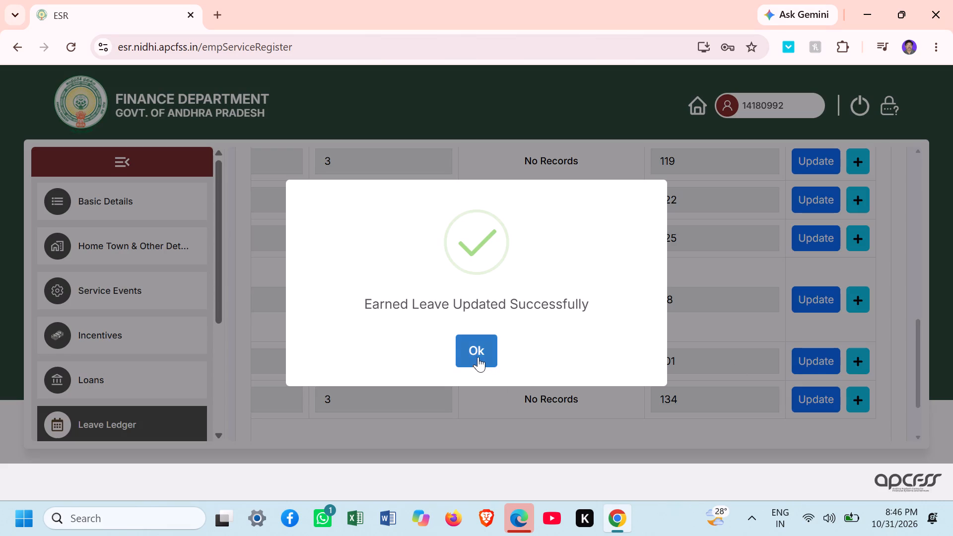
{"action": "left_click", "coordinate": [476, 351]}
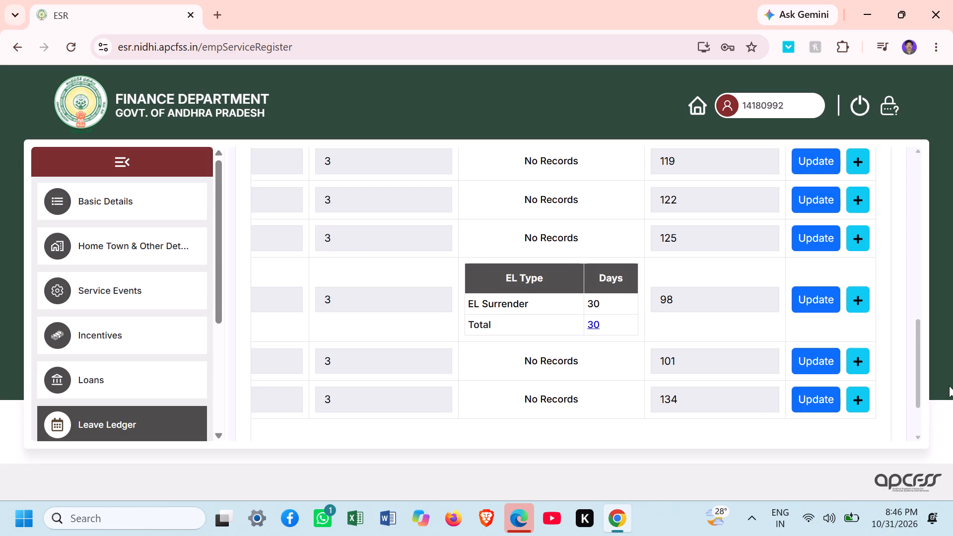
Set the opening balance of the 01/01/2023 to 30/06/2023 EL row to 101, recalculate its closing balance to 104, and save the row.
{"action": "left_click_drag", "start_coordinate": [920, 395], "coordinate": [918, 416]}
{"action": "left_click_drag", "start_coordinate": [825, 401], "coordinate": [751, 406]}
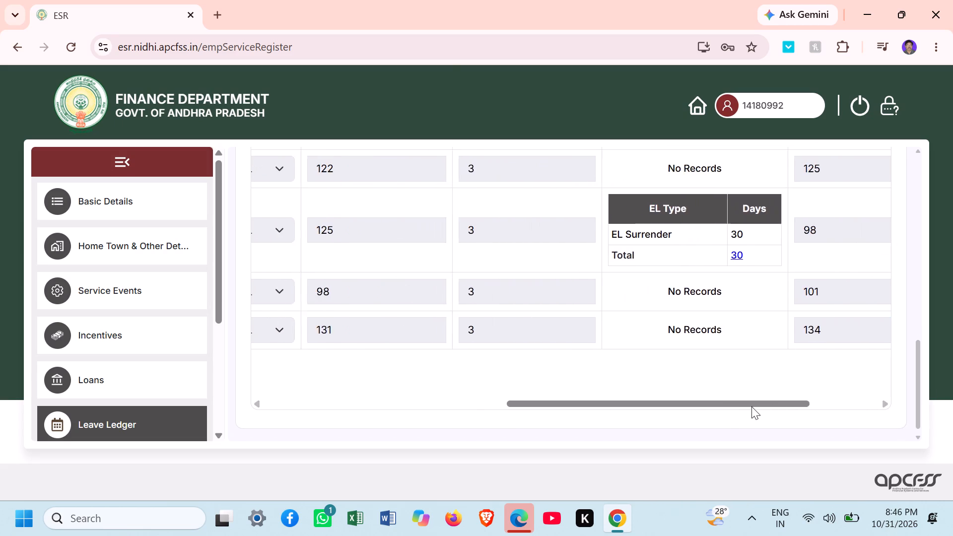
{"action": "left_click_drag", "start_coordinate": [751, 406], "coordinate": [734, 406]}
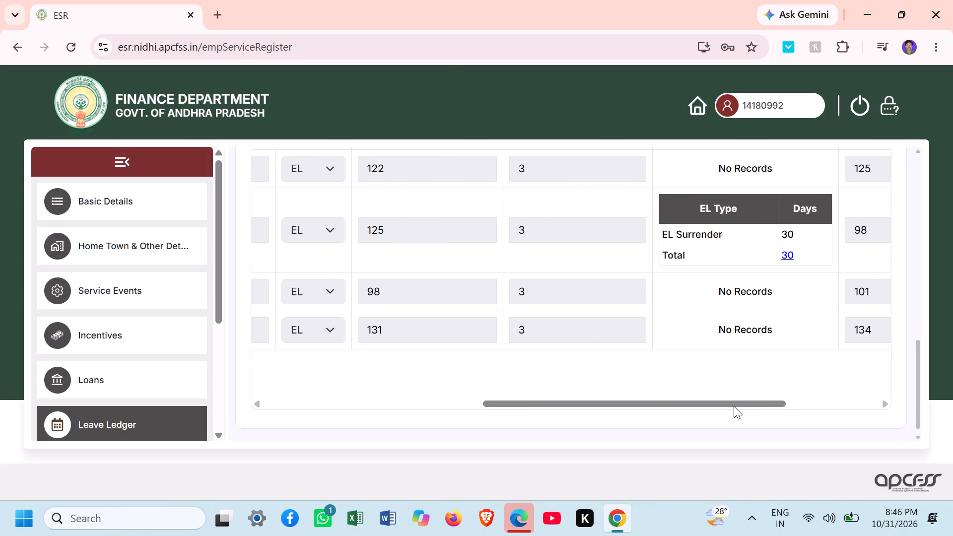
{"action": "left_click_drag", "start_coordinate": [734, 406], "coordinate": [721, 402]}
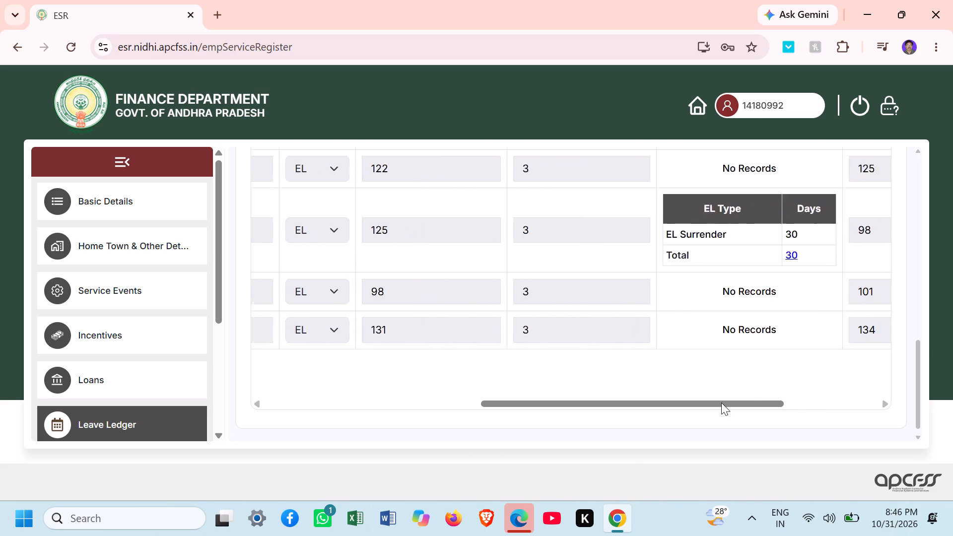
{"action": "left_click_drag", "start_coordinate": [721, 402], "coordinate": [838, 389]}
{"action": "left_click", "coordinate": [829, 333]}
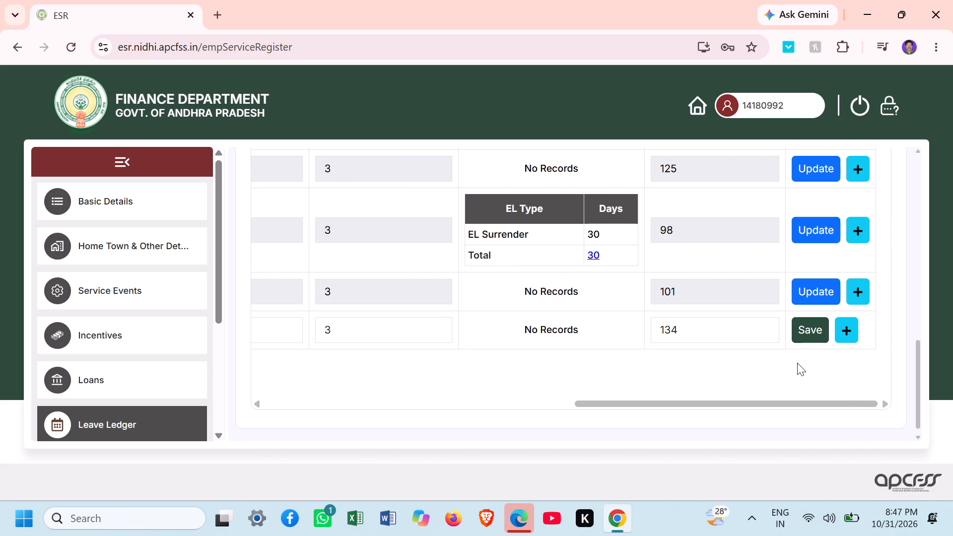
{"action": "left_click_drag", "start_coordinate": [757, 400], "coordinate": [645, 417]}
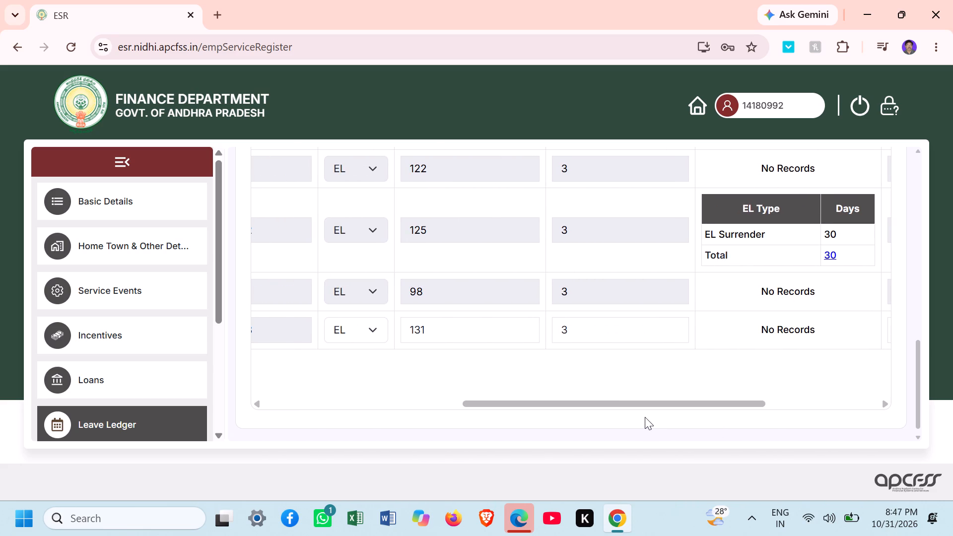
{"action": "left_click", "coordinate": [468, 325]}
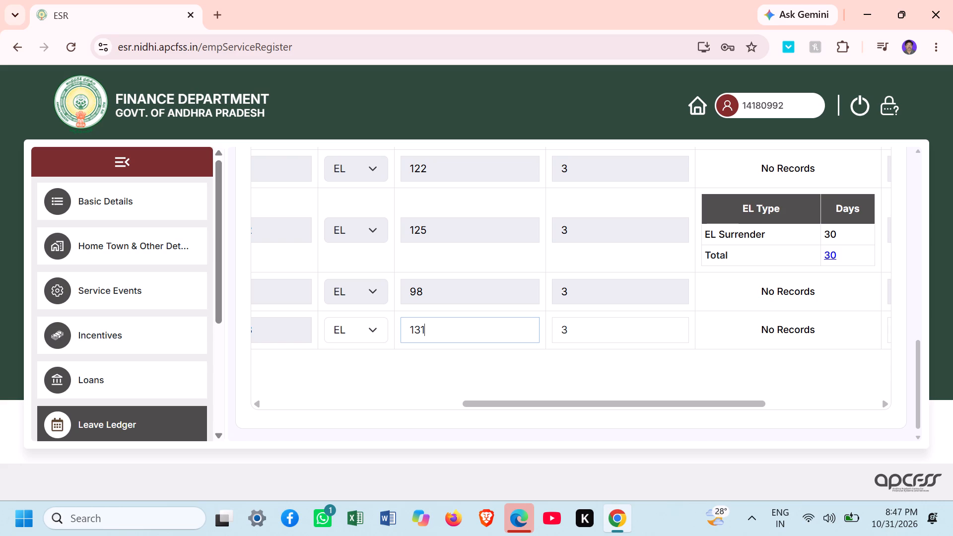
{"action": "key", "text": "BackSpace"}
{"action": "key", "text": "BackSpace"}
{"action": "type", "text": "01"}
{"action": "left_click", "coordinate": [723, 329]}
{"action": "key", "text": "Right"}
{"action": "key", "text": "Right"}
{"action": "key", "text": "Right"}
{"action": "key", "text": "Right"}
{"action": "key", "text": "Right"}
{"action": "key", "text": "Right"}
{"action": "key", "text": "Right"}
{"action": "key", "text": "Right"}
{"action": "key", "text": "Right"}
{"action": "key", "text": "Right"}
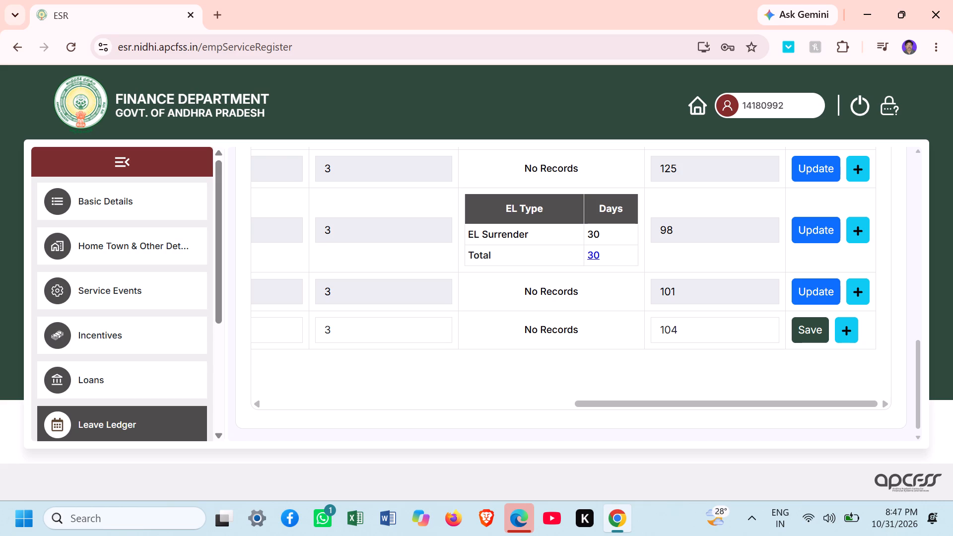
{"action": "left_click", "coordinate": [803, 331]}
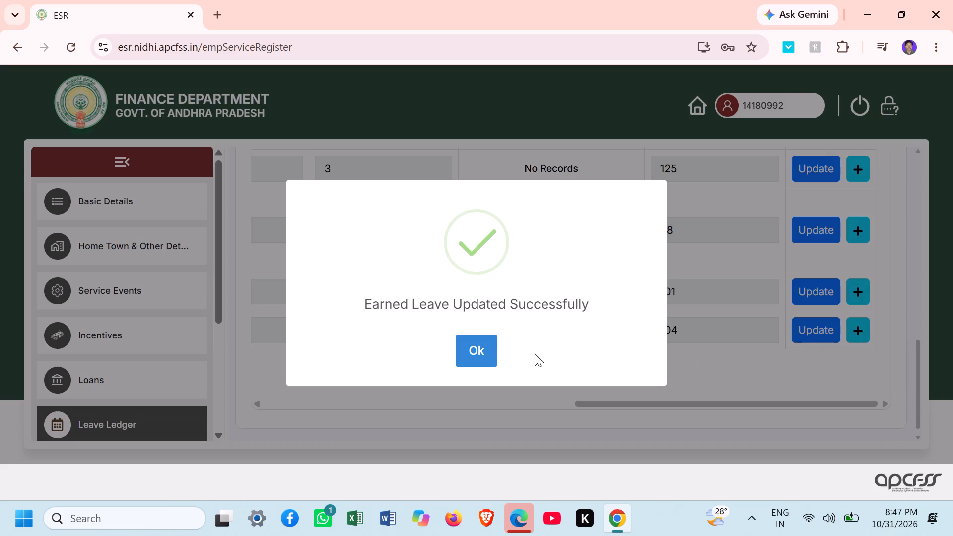
{"action": "left_click", "coordinate": [490, 353]}
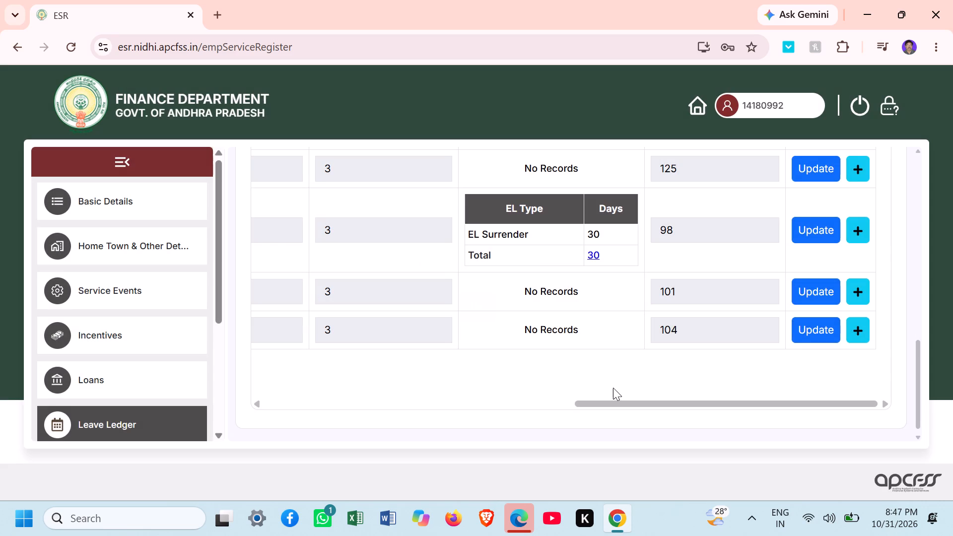
On page 6, set the 01/07/2023 to 31/12/2023 EL row's opening balance to 104, recalculate its closing balance to 107, and save it.
{"action": "left_click_drag", "start_coordinate": [615, 402], "coordinate": [432, 403]}
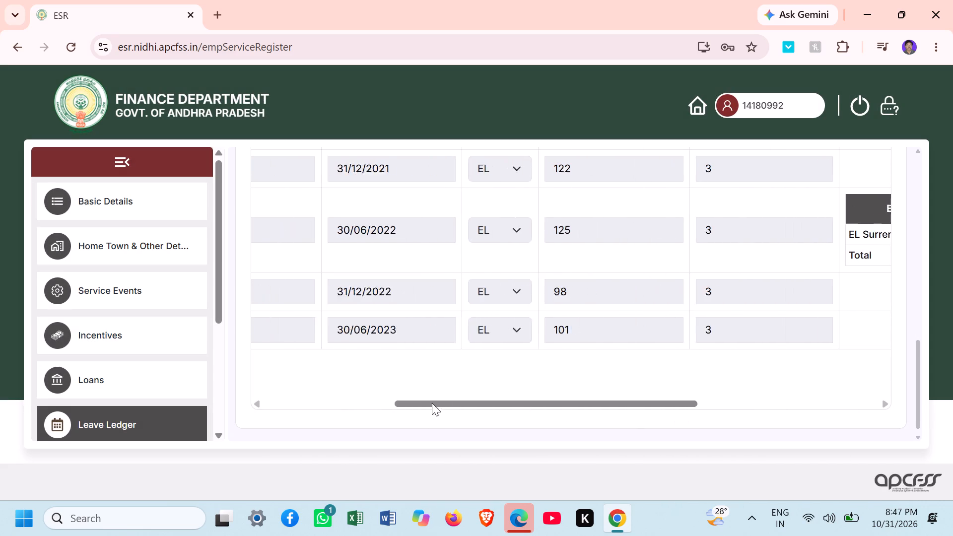
{"action": "left_click_drag", "start_coordinate": [432, 403], "coordinate": [337, 392]}
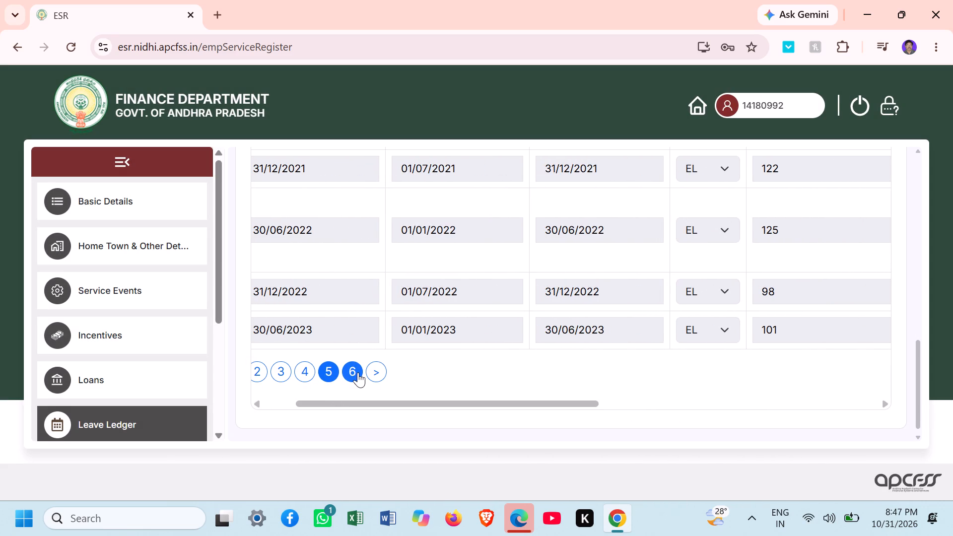
{"action": "left_click", "coordinate": [358, 372]}
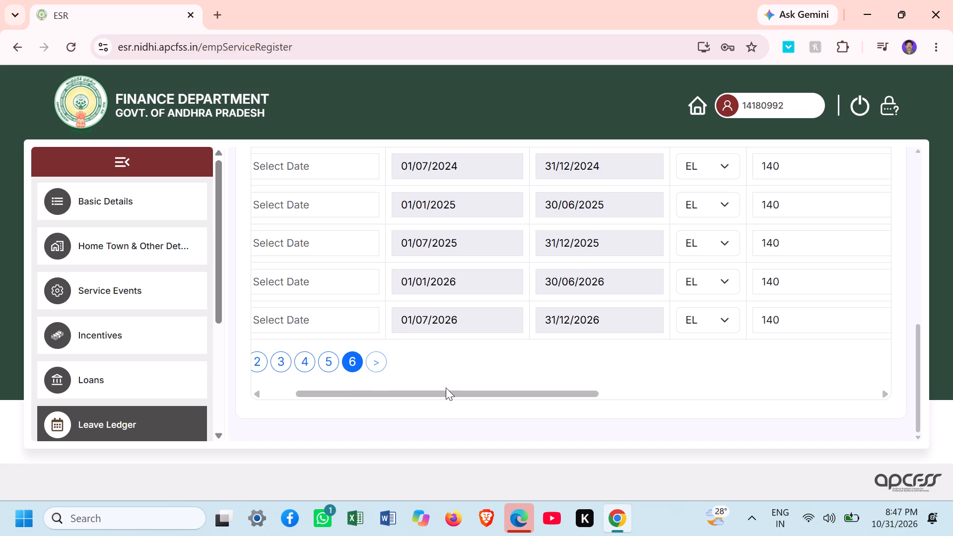
{"action": "left_click_drag", "start_coordinate": [444, 392], "coordinate": [828, 431]}
{"action": "left_click_drag", "start_coordinate": [917, 378], "coordinate": [921, 308]}
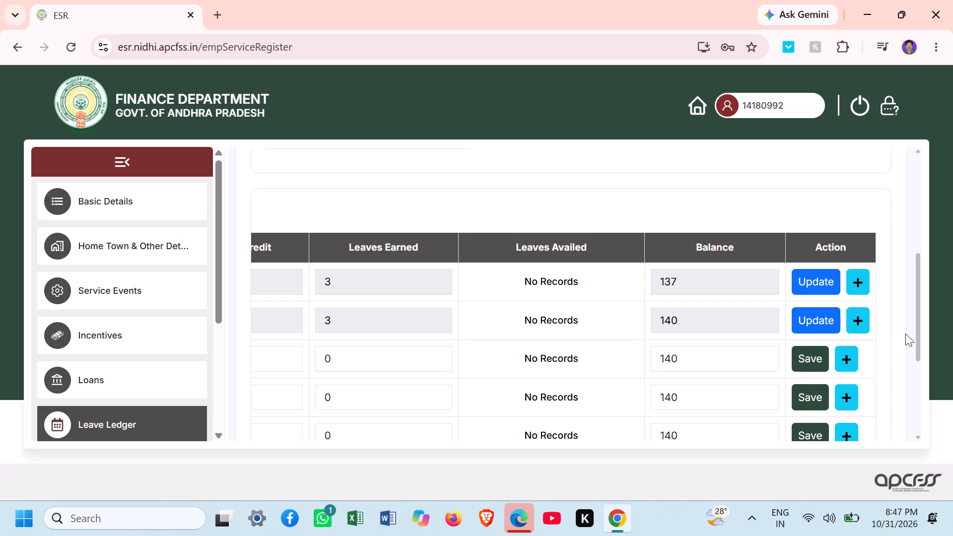
{"action": "left_click", "coordinate": [368, 281]}
{"action": "key", "text": "Left"}
{"action": "key", "text": "Left"}
{"action": "key", "text": "Left"}
{"action": "key", "text": "Left"}
{"action": "key", "text": "Left"}
{"action": "key", "text": "Left"}
{"action": "key", "text": "Left"}
{"action": "key", "text": "Left"}
{"action": "key", "text": "Left"}
{"action": "key", "text": "Left"}
{"action": "key", "text": "Left"}
{"action": "key", "text": "Left"}
{"action": "key", "text": "Left"}
{"action": "key", "text": "Left"}
{"action": "key", "text": "Left"}
{"action": "key", "text": "Left"}
{"action": "key", "text": "Left"}
{"action": "key", "text": "Left"}
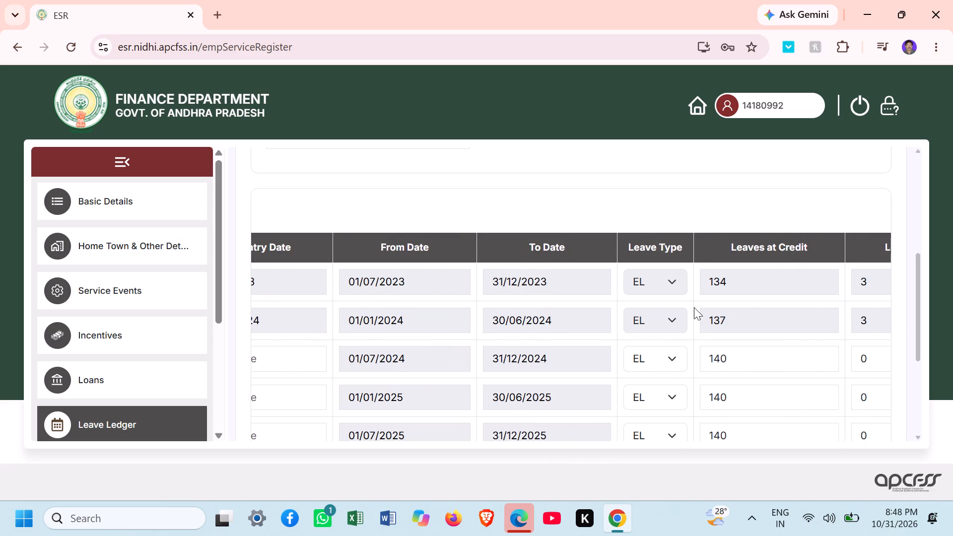
{"action": "key", "text": "Right"}
{"action": "key", "text": "Right"}
{"action": "key", "text": "Right"}
{"action": "key", "text": "Right"}
{"action": "key", "text": "Right"}
{"action": "key", "text": "Right"}
{"action": "key", "text": "Right"}
{"action": "key", "text": "Right"}
{"action": "key", "text": "Right"}
{"action": "key", "text": "Right"}
{"action": "key", "text": "Right"}
{"action": "key", "text": "Right"}
{"action": "key", "text": "Right"}
{"action": "key", "text": "Right"}
{"action": "key", "text": "Right"}
{"action": "key", "text": "Right"}
{"action": "key", "text": "Right"}
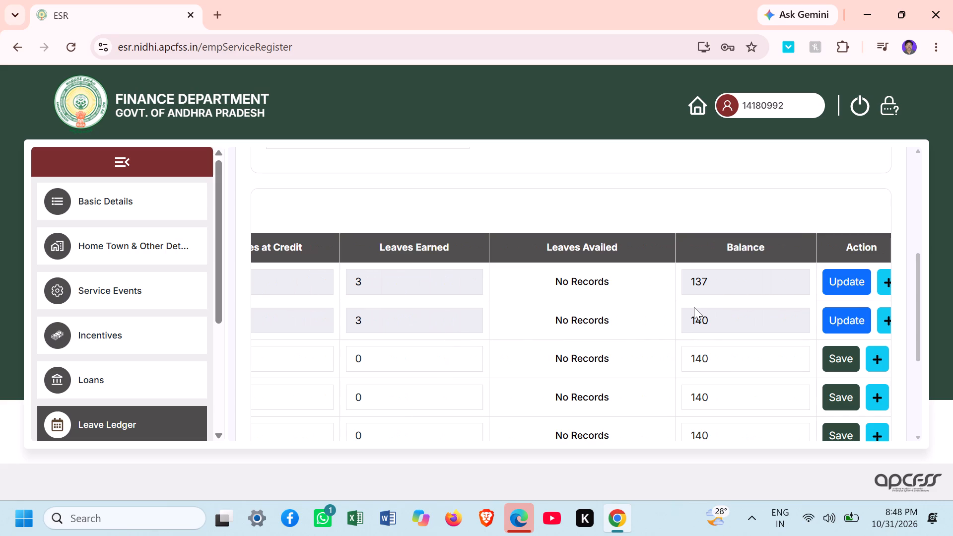
{"action": "left_click", "coordinate": [842, 280]}
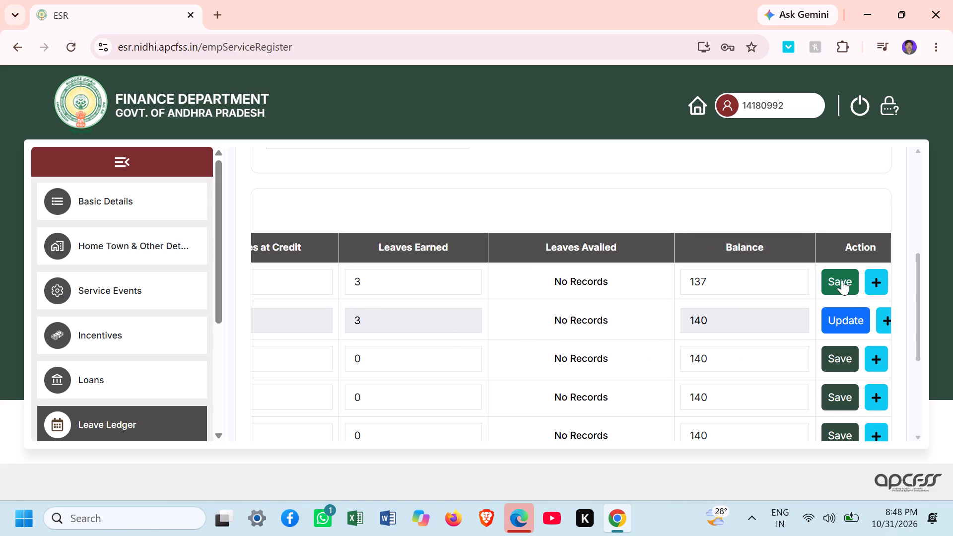
{"action": "key", "text": "Left"}
{"action": "key", "text": "Left"}
{"action": "key", "text": "Left"}
{"action": "key", "text": "Left"}
{"action": "key", "text": "Left"}
{"action": "key", "text": "Left"}
{"action": "key", "text": "Left"}
{"action": "key", "text": "Left"}
{"action": "key", "text": "Left"}
{"action": "key", "text": "Left"}
{"action": "key", "text": "Left"}
{"action": "key", "text": "Left"}
{"action": "key", "text": "Left"}
{"action": "key", "text": "Left"}
{"action": "key", "text": "Left"}
{"action": "key", "text": "Left"}
{"action": "key", "text": "Left"}
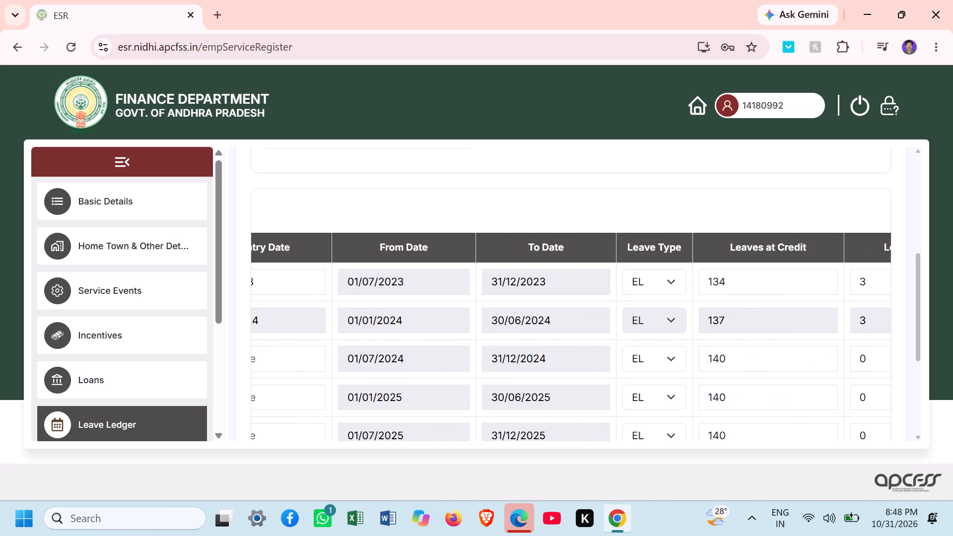
{"action": "left_click", "coordinate": [759, 287]}
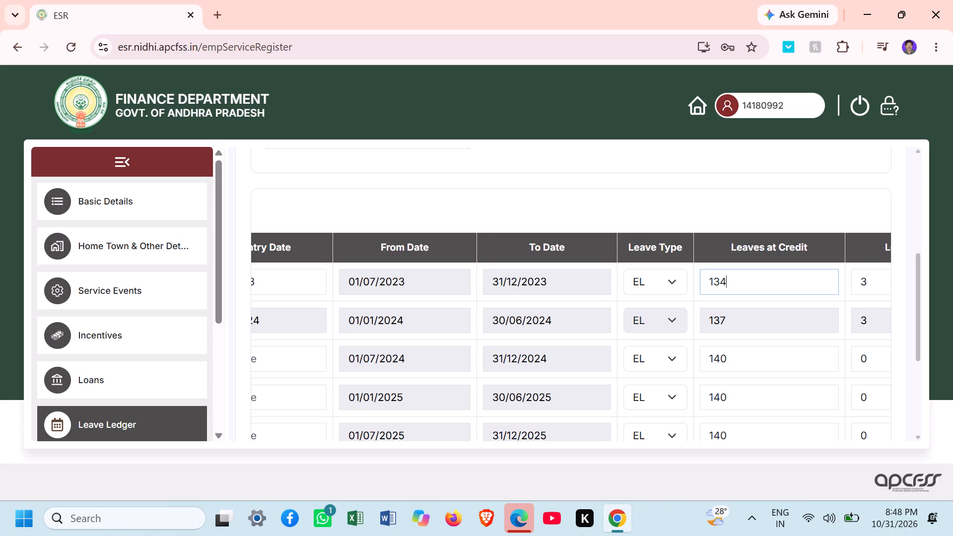
{"action": "key", "text": "BackSpace"}
{"action": "key", "text": "BackSpace"}
{"action": "type", "text": "04"}
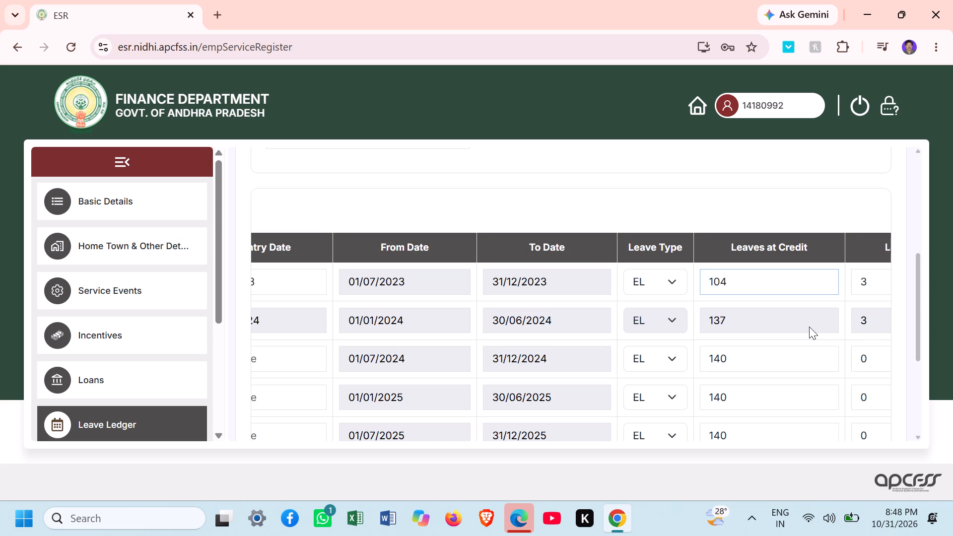
{"action": "left_click", "coordinate": [809, 327]}
{"action": "key", "text": "Right"}
{"action": "key", "text": "Right"}
{"action": "key", "text": "Right"}
{"action": "key", "text": "Right"}
{"action": "key", "text": "Right"}
{"action": "key", "text": "Right"}
{"action": "key", "text": "Right"}
{"action": "key", "text": "Right"}
{"action": "key", "text": "Right"}
{"action": "key", "text": "Right"}
{"action": "key", "text": "Right"}
{"action": "key", "text": "Right"}
{"action": "key", "text": "Right"}
{"action": "key", "text": "Right"}
{"action": "key", "text": "Right"}
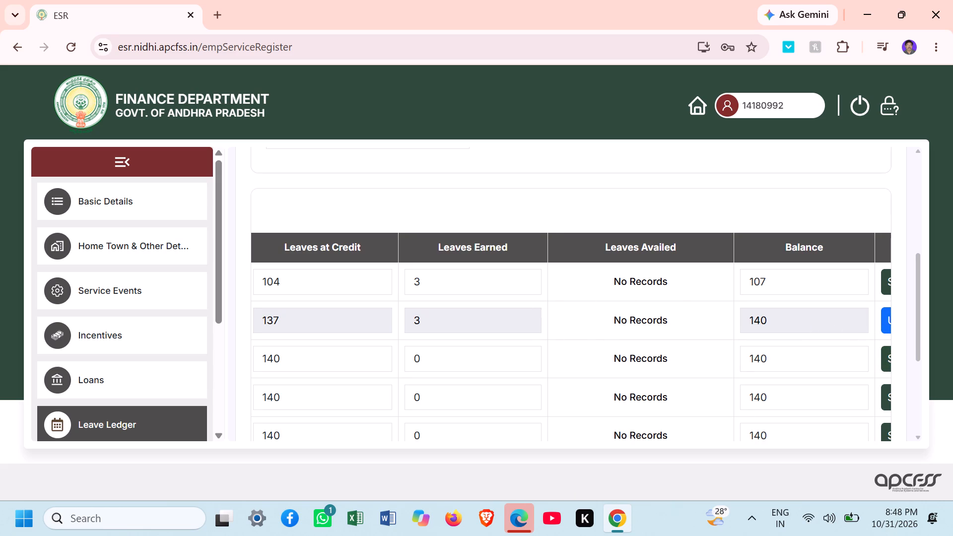
{"action": "left_click", "coordinate": [679, 283]}
{"action": "key", "text": "Right"}
{"action": "key", "text": "Right"}
{"action": "key", "text": "Right"}
{"action": "key", "text": "Right"}
{"action": "key", "text": "Right"}
{"action": "key", "text": "Right"}
{"action": "key", "text": "Right"}
{"action": "key", "text": "Right"}
{"action": "key", "text": "Right"}
{"action": "key", "text": "Right"}
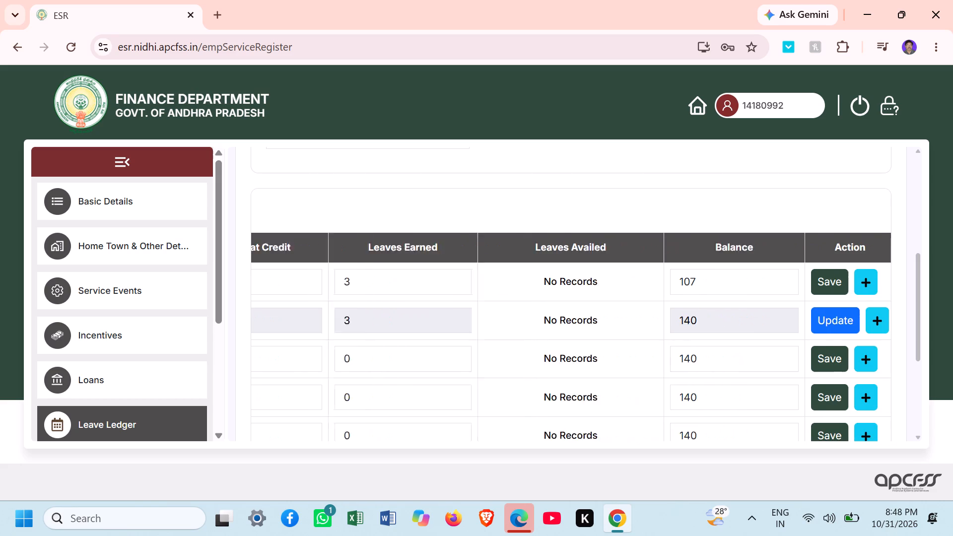
{"action": "left_click", "coordinate": [813, 285]}
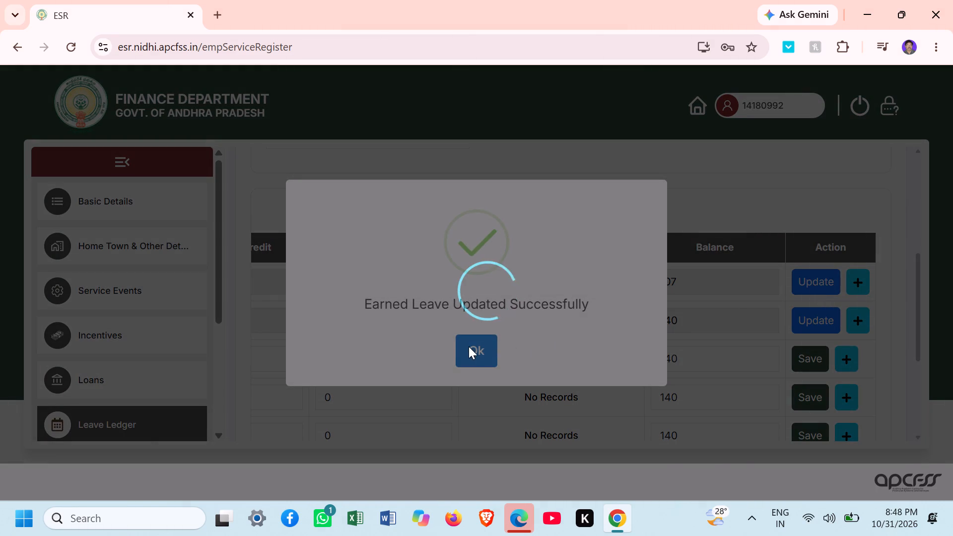
{"action": "left_click", "coordinate": [469, 346]}
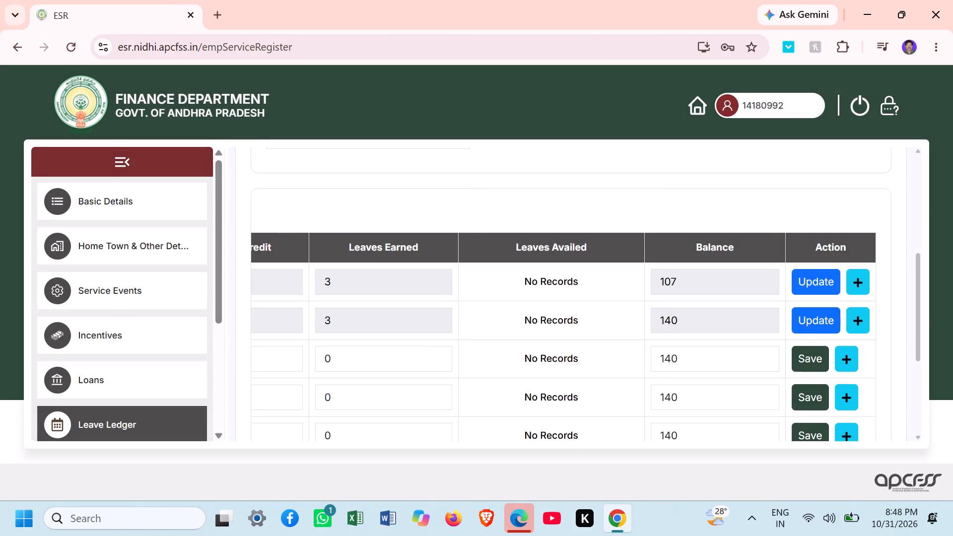
Set the opening balance of the 01/01/2024 to 30/06/2024 EL row to 107, recalculate its closing balance to 110, and save the row.
{"action": "left_click", "coordinate": [812, 327]}
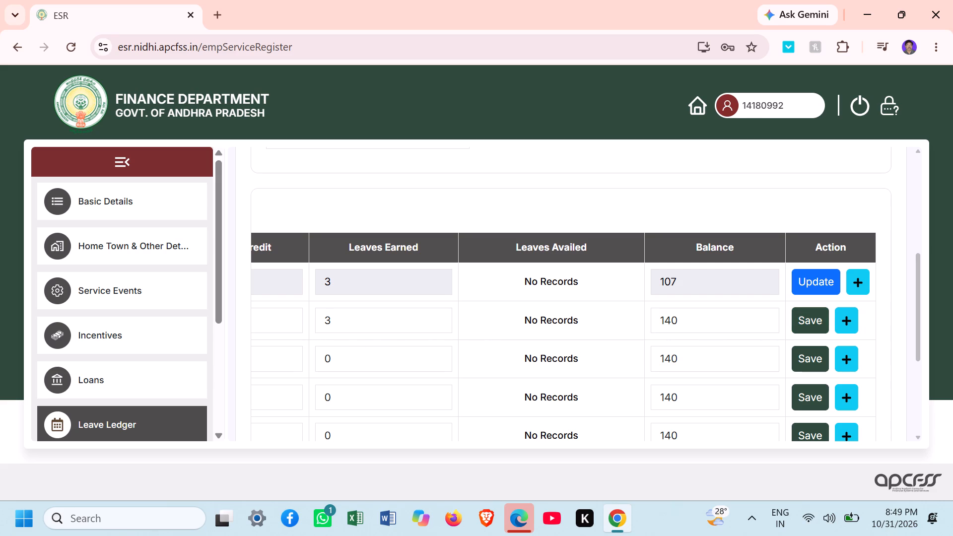
{"action": "left_click", "coordinate": [506, 332]}
{"action": "key", "text": "Left"}
{"action": "key", "text": "Left"}
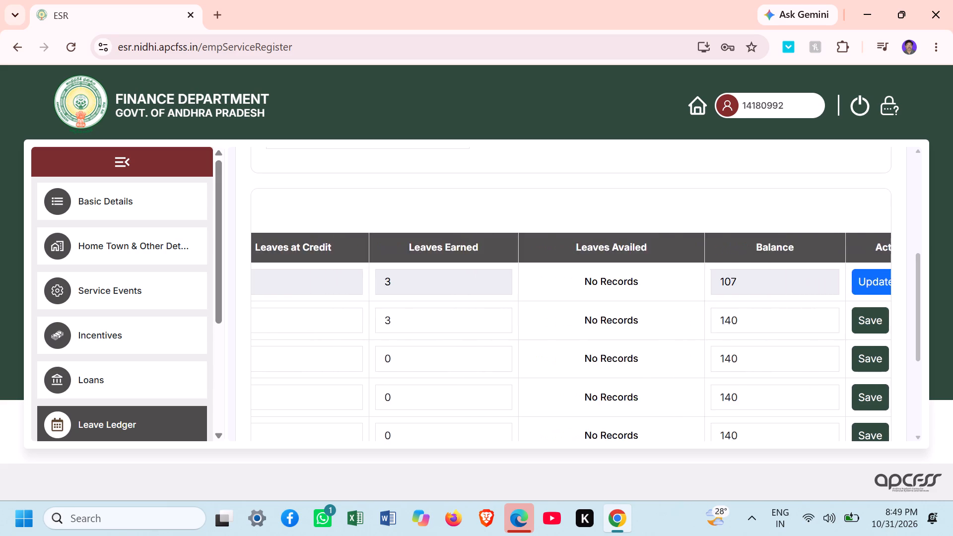
{"action": "key", "text": "Left"}
{"action": "key", "text": "Left"}
{"action": "key", "text": "Left"}
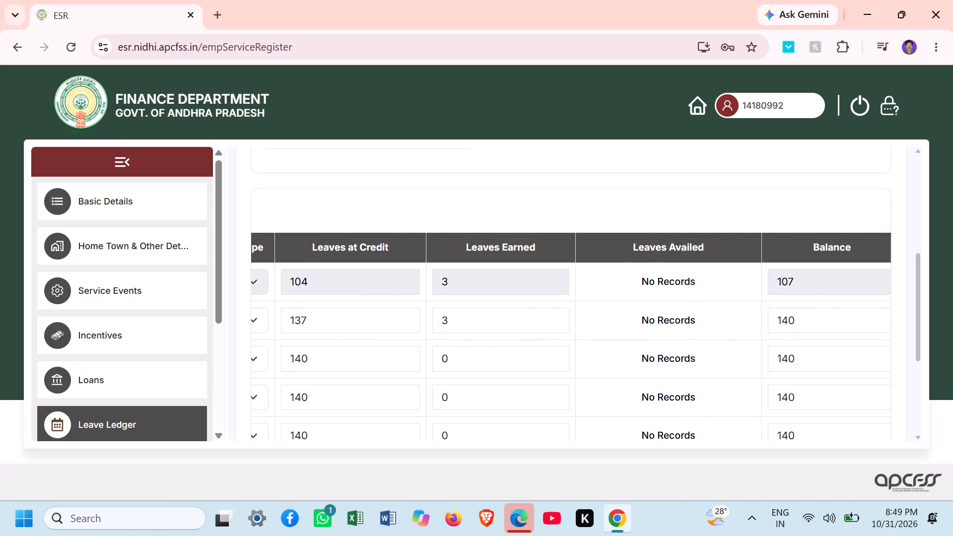
{"action": "left_click", "coordinate": [304, 318]}
{"action": "key", "text": "BackSpace"}
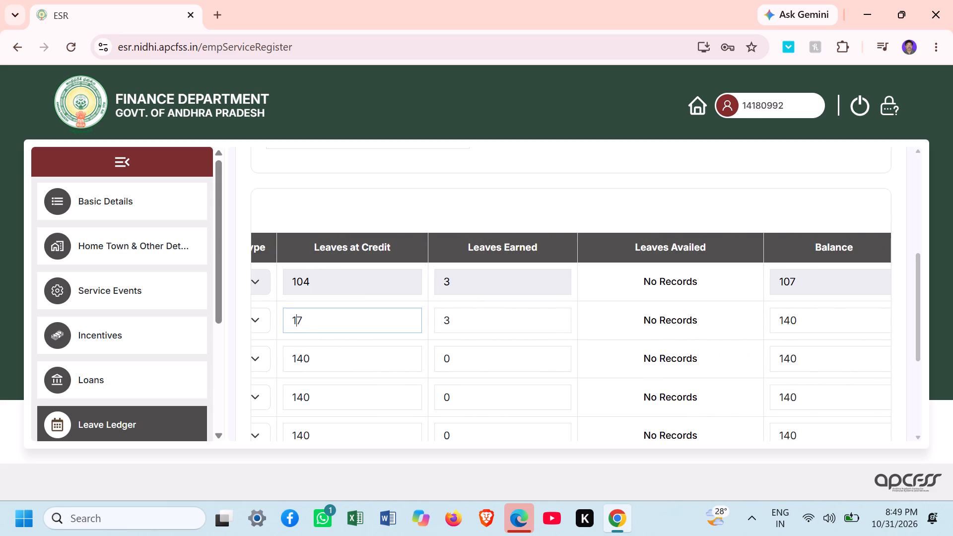
{"action": "key", "text": "0"}
{"action": "left_click", "coordinate": [633, 319]}
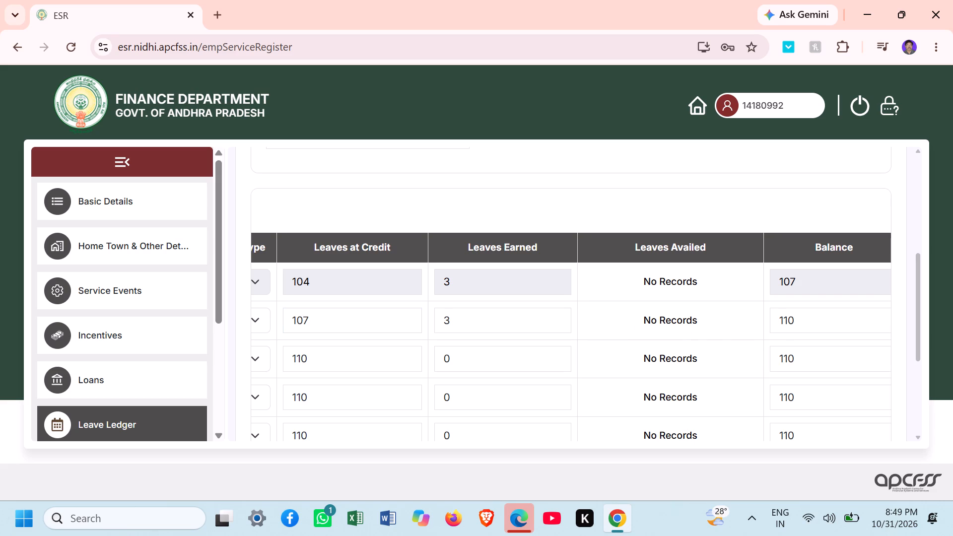
{"action": "key", "text": "Right"}
{"action": "key", "text": "Right"}
{"action": "key", "text": "Right"}
{"action": "key", "text": "Right"}
{"action": "key", "text": "Right"}
{"action": "key", "text": "Right"}
{"action": "key", "text": "Right"}
{"action": "key", "text": "Right"}
{"action": "key", "text": "Right"}
{"action": "key", "text": "Right"}
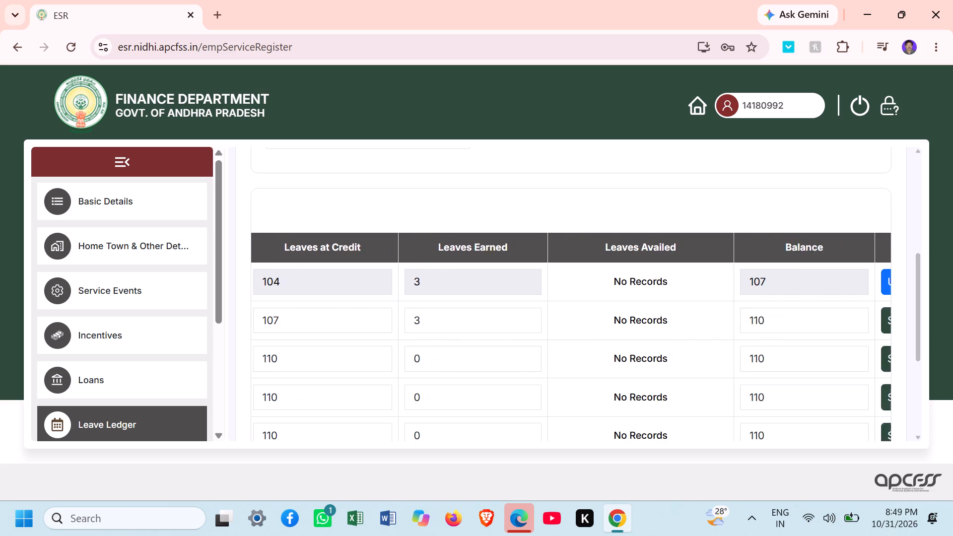
{"action": "left_click", "coordinate": [810, 324]}
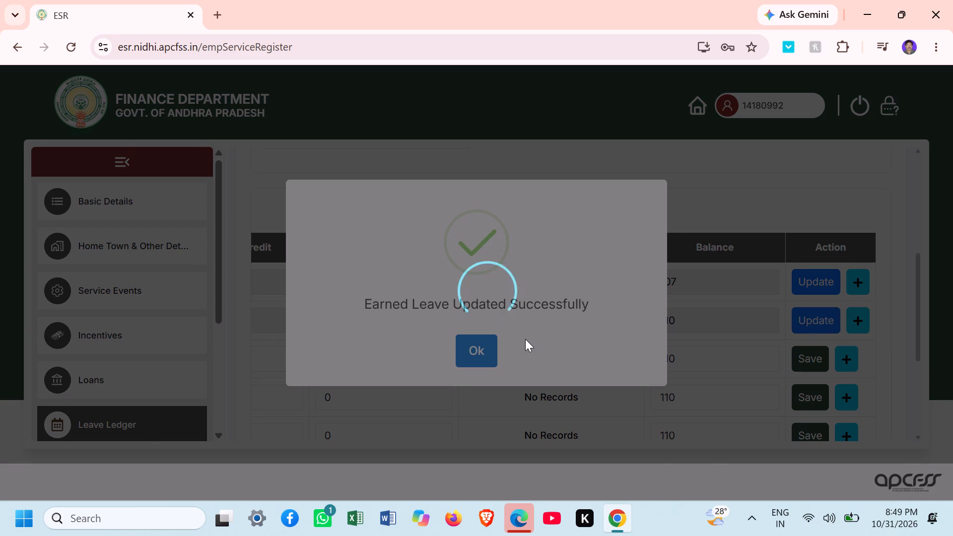
{"action": "left_click", "coordinate": [481, 344]}
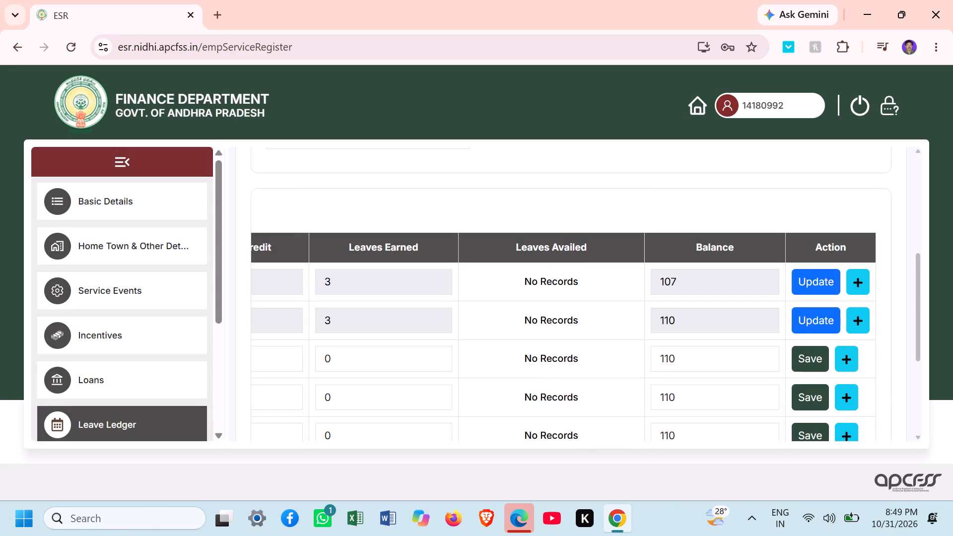
Set the SR Entry Date of the 01/07/2024 to 31/12/2024 EL row to 30/06/2024.
{"action": "left_click", "coordinate": [430, 328]}
{"action": "key", "text": "Left"}
{"action": "key", "text": "Left"}
{"action": "key", "text": "Left"}
{"action": "key", "text": "Left"}
{"action": "key", "text": "Left"}
{"action": "key", "text": "Left"}
{"action": "key", "text": "Left"}
{"action": "key", "text": "Left"}
{"action": "key", "text": "Left"}
{"action": "key", "text": "Left"}
{"action": "key", "text": "Left"}
{"action": "key", "text": "Left"}
{"action": "key", "text": "Left"}
{"action": "key", "text": "Left"}
{"action": "key", "text": "Left"}
{"action": "key", "text": "Left"}
{"action": "key", "text": "Left"}
{"action": "key", "text": "Left"}
{"action": "key", "text": "Left"}
{"action": "key", "text": "Left"}
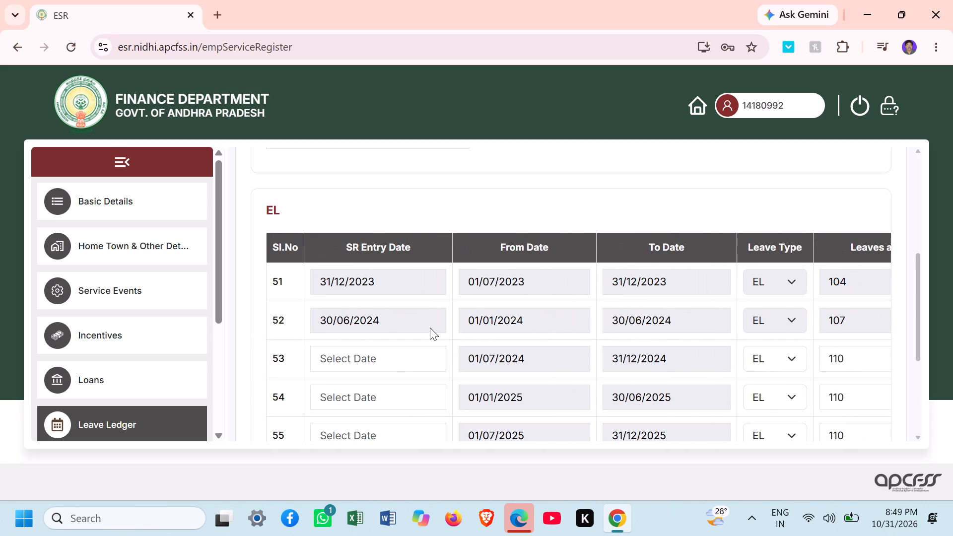
{"action": "left_click", "coordinate": [400, 359]}
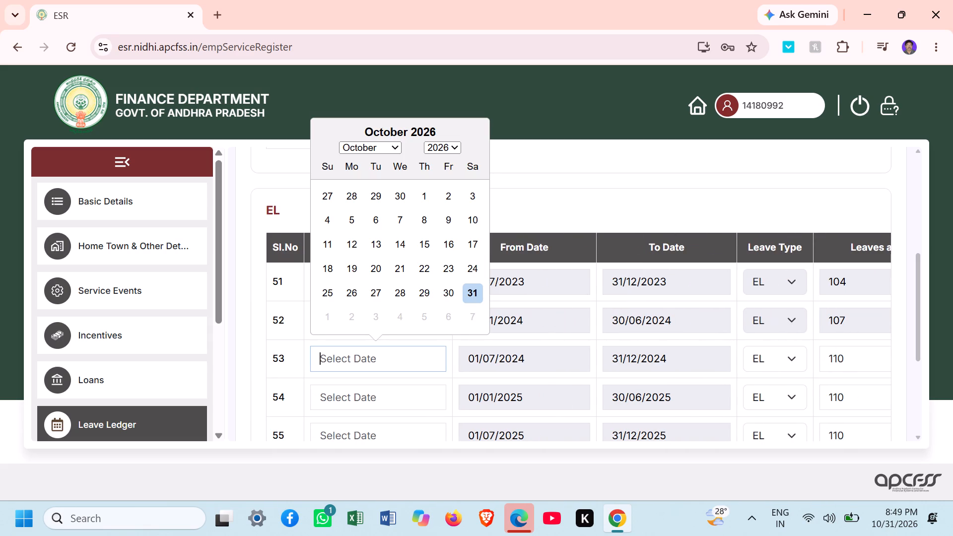
{"action": "left_click", "coordinate": [450, 146]}
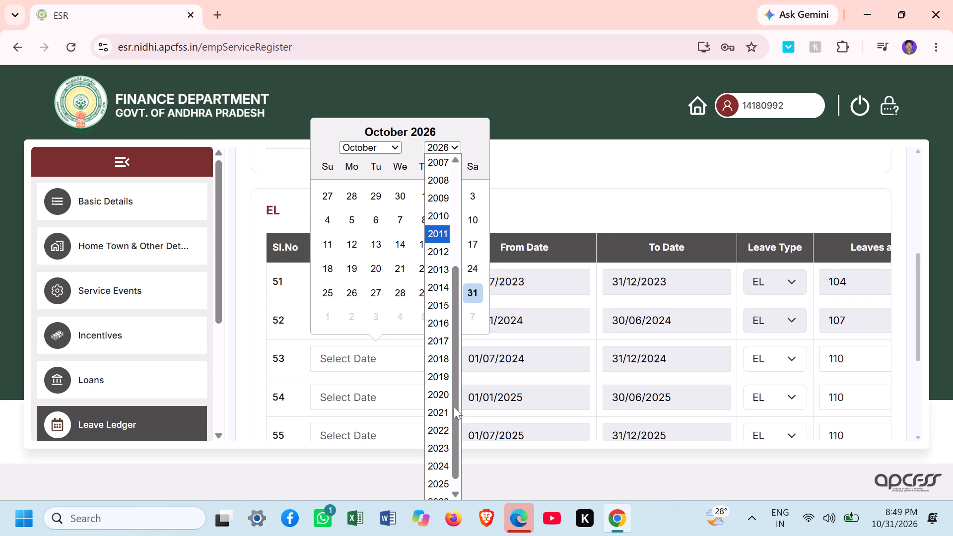
{"action": "left_click", "coordinate": [438, 463]}
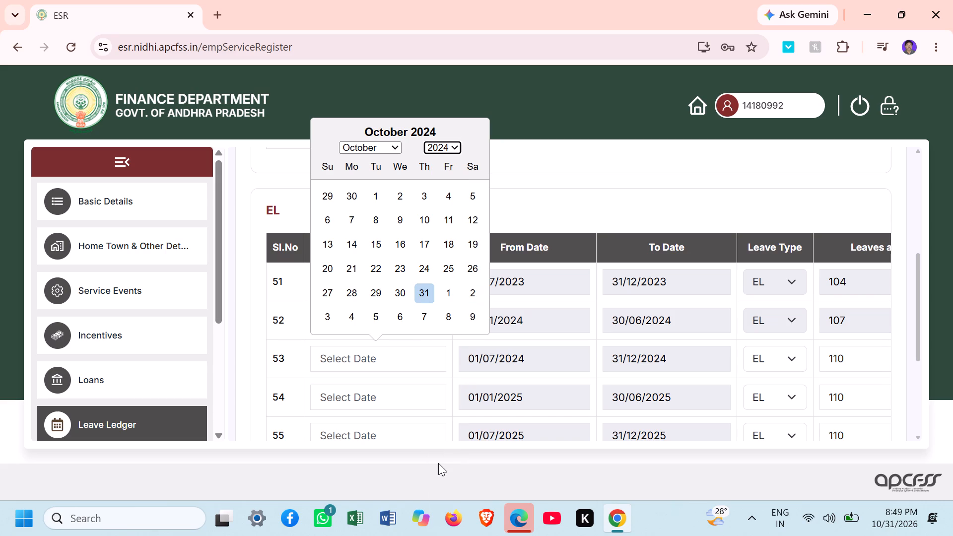
{"action": "left_click", "coordinate": [397, 148]}
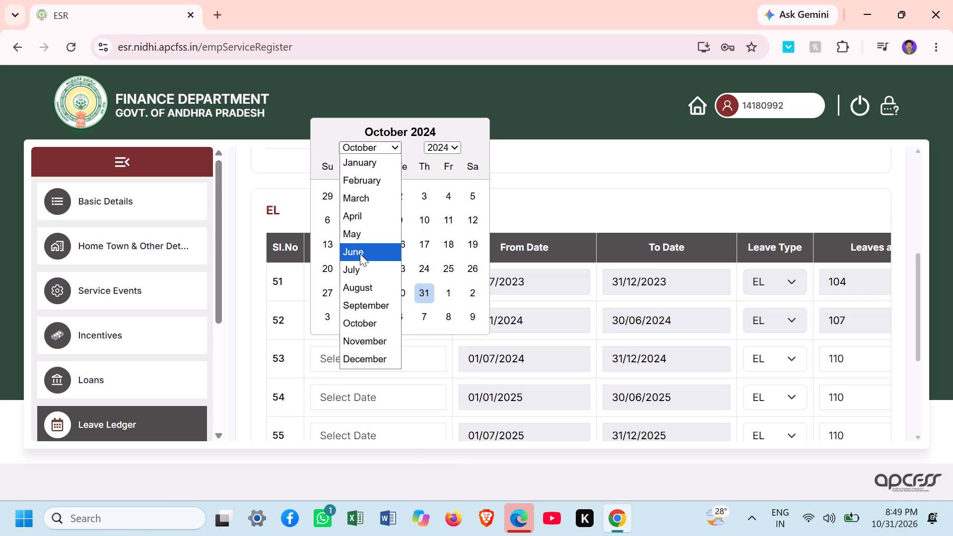
{"action": "left_click", "coordinate": [360, 254]}
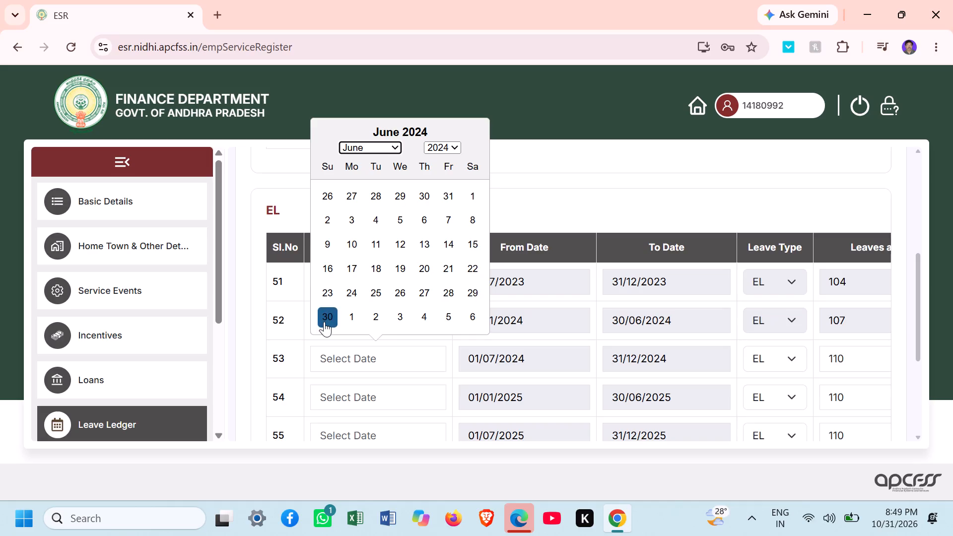
{"action": "left_click", "coordinate": [334, 320]}
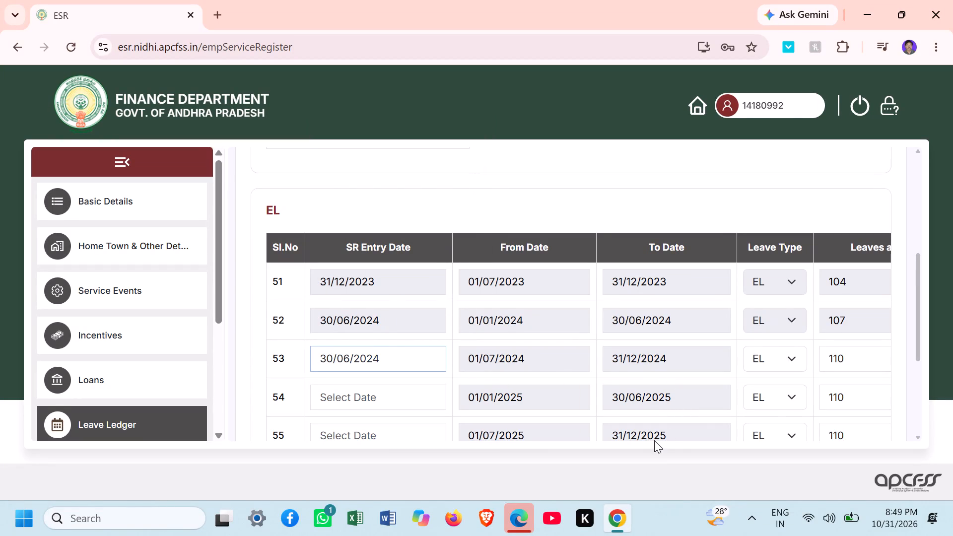
Enter 3 leaves earned in the 01/07/2024 to 31/12/2024 EL row, recalculate its balance to 113, and save the row.
{"action": "left_click", "coordinate": [706, 368]}
{"action": "key", "text": "Right"}
{"action": "key", "text": "Right"}
{"action": "key", "text": "Right"}
{"action": "key", "text": "Right"}
{"action": "key", "text": "Right"}
{"action": "key", "text": "Right"}
{"action": "key", "text": "Right"}
{"action": "key", "text": "Right"}
{"action": "key", "text": "Right"}
{"action": "key", "text": "Right"}
{"action": "key", "text": "Right"}
{"action": "key", "text": "Right"}
{"action": "key", "text": "Right"}
{"action": "key", "text": "Right"}
{"action": "key", "text": "Right"}
{"action": "key", "text": "Right"}
{"action": "key", "text": "Right"}
{"action": "key", "text": "Right"}
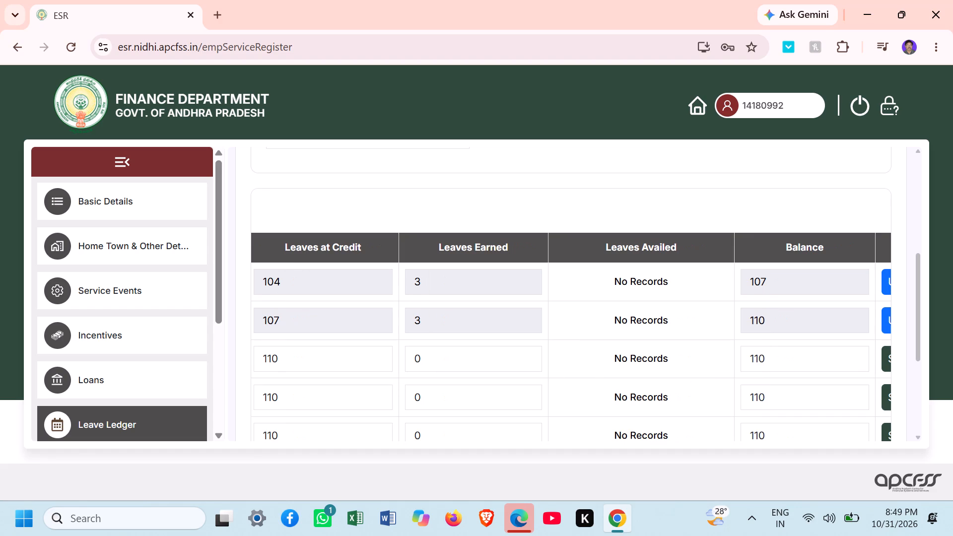
{"action": "left_click", "coordinate": [460, 360]}
{"action": "key", "text": "3"}
{"action": "left_click", "coordinate": [692, 358]}
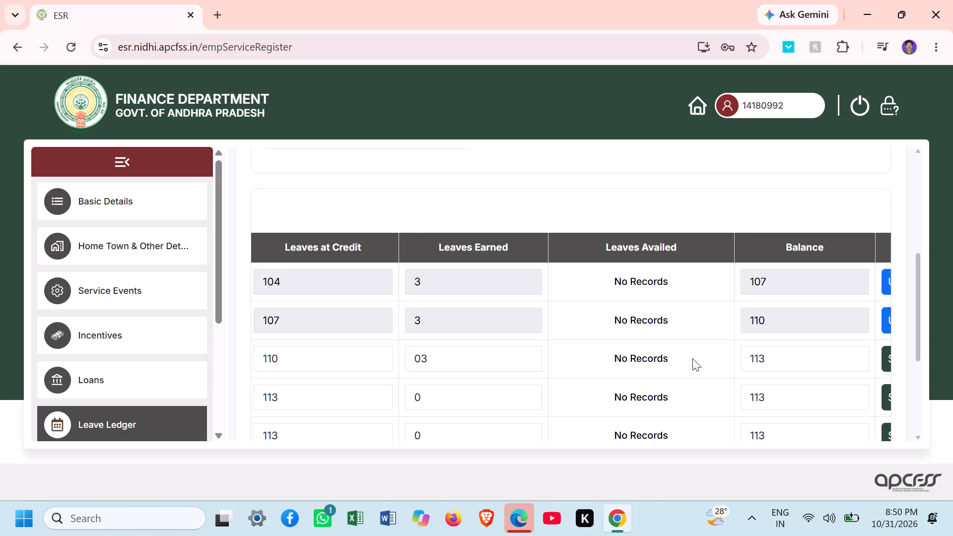
{"action": "left_click", "coordinate": [884, 362]}
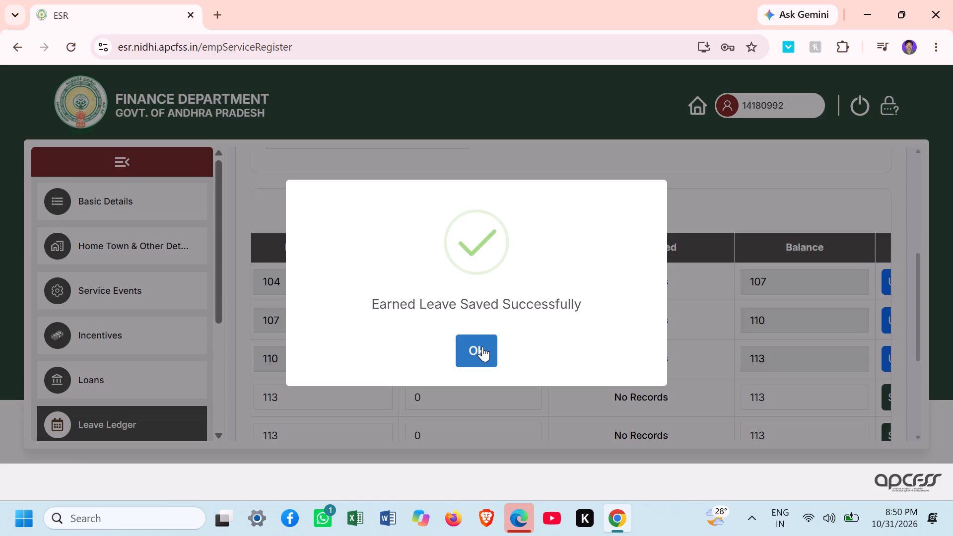
{"action": "left_click", "coordinate": [482, 346]}
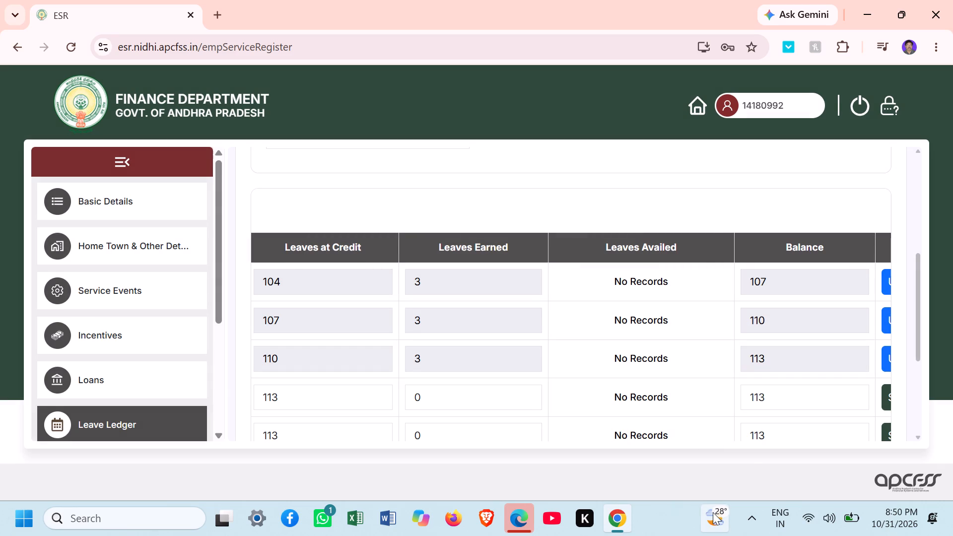
Set the SR Entry Date of the 01/01/2025 to 30/06/2025 EL row to 30/06/2025.
{"action": "left_click", "coordinate": [501, 369]}
{"action": "key", "text": "Left"}
{"action": "key", "text": "Left"}
{"action": "key", "text": "Left"}
{"action": "key", "text": "Left"}
{"action": "key", "text": "Left"}
{"action": "key", "text": "Left"}
{"action": "key", "text": "Left"}
{"action": "key", "text": "Left"}
{"action": "key", "text": "Left"}
{"action": "key", "text": "Left"}
{"action": "key", "text": "Left"}
{"action": "key", "text": "Left"}
{"action": "key", "text": "Left"}
{"action": "key", "text": "Left"}
{"action": "key", "text": "Left"}
{"action": "key", "text": "Left"}
{"action": "key", "text": "Left"}
{"action": "key", "text": "Left"}
{"action": "key", "text": "Left"}
{"action": "key", "text": "Left"}
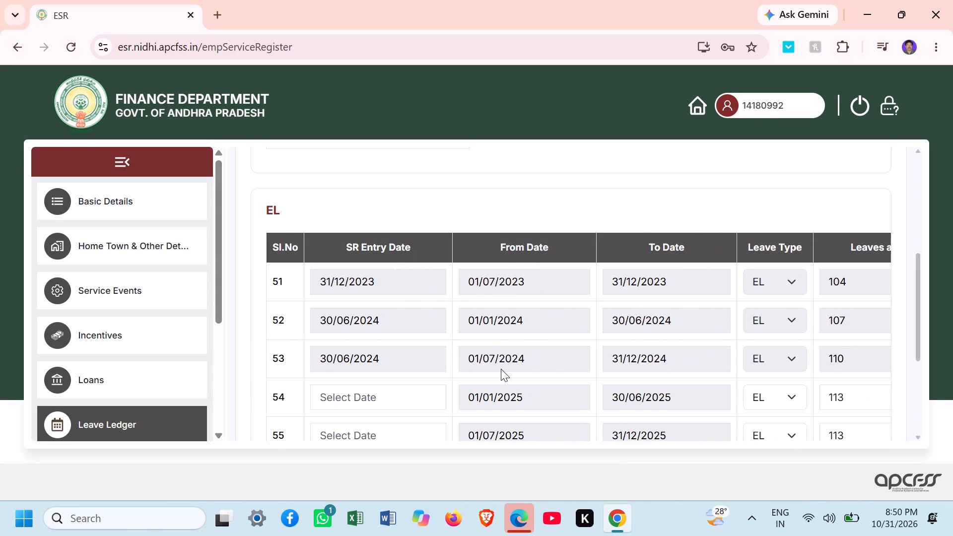
{"action": "left_click", "coordinate": [399, 400]}
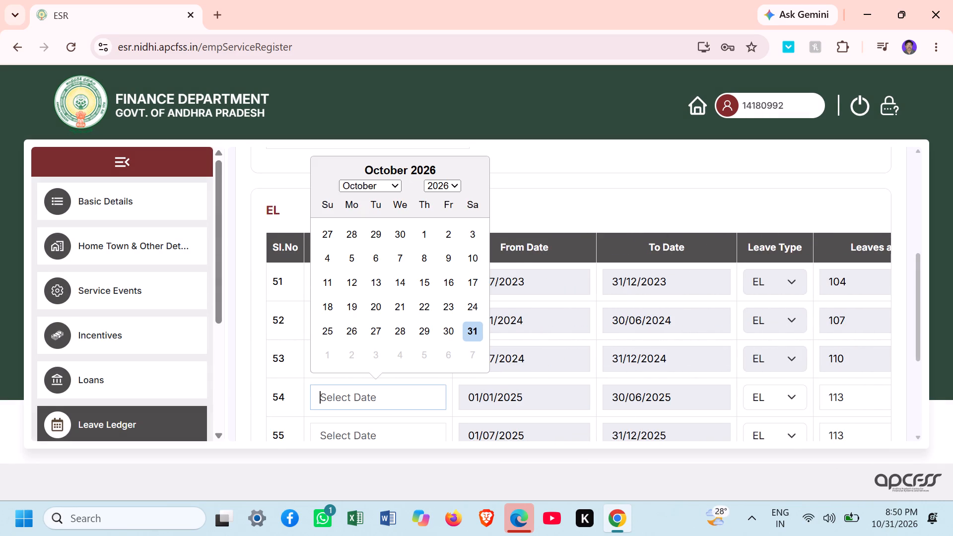
{"action": "left_click", "coordinate": [451, 185]}
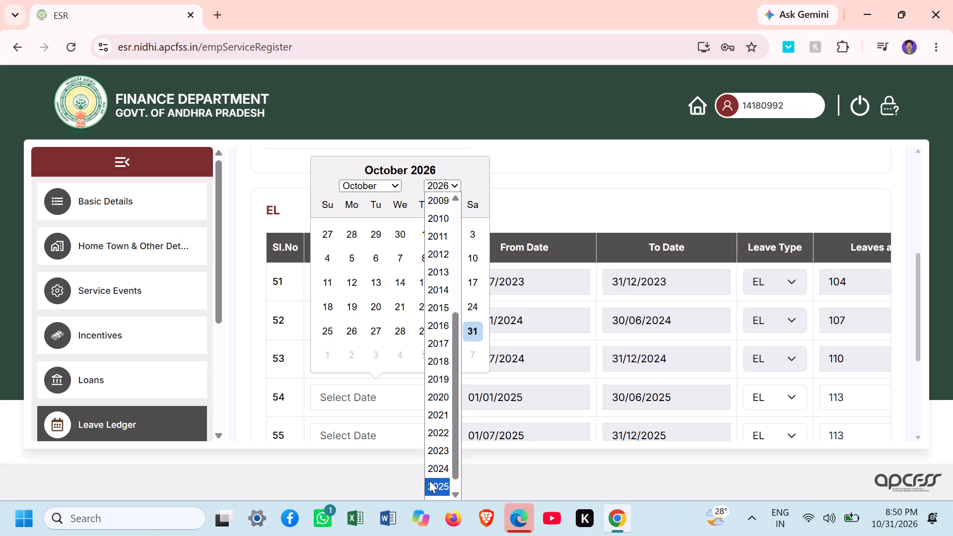
{"action": "left_click", "coordinate": [429, 480]}
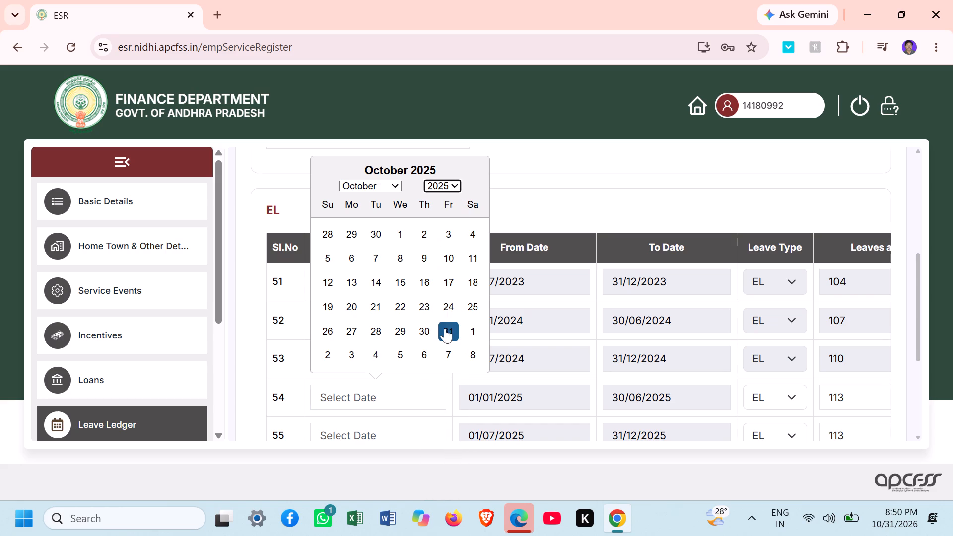
{"action": "left_click", "coordinate": [394, 185]}
{"action": "left_click", "coordinate": [384, 291]}
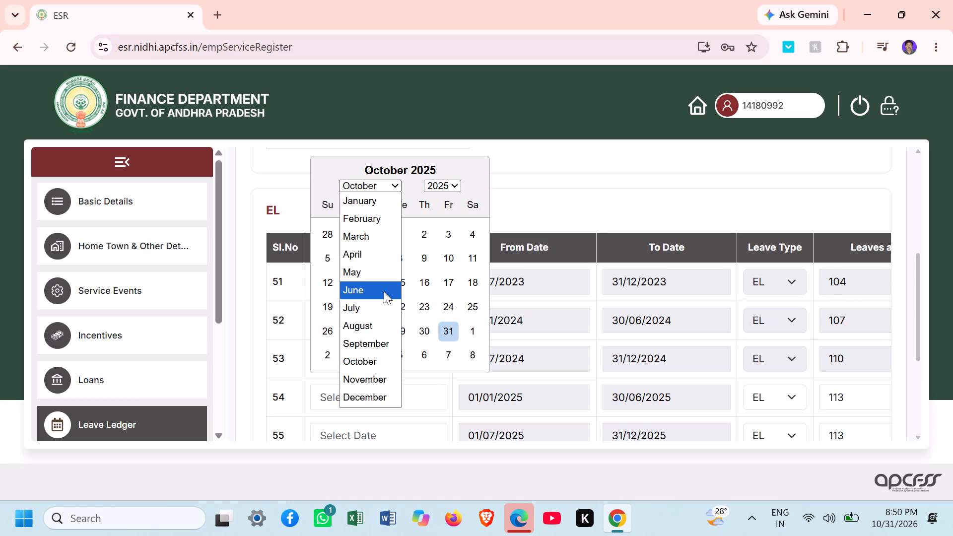
{"action": "left_click", "coordinate": [351, 329]}
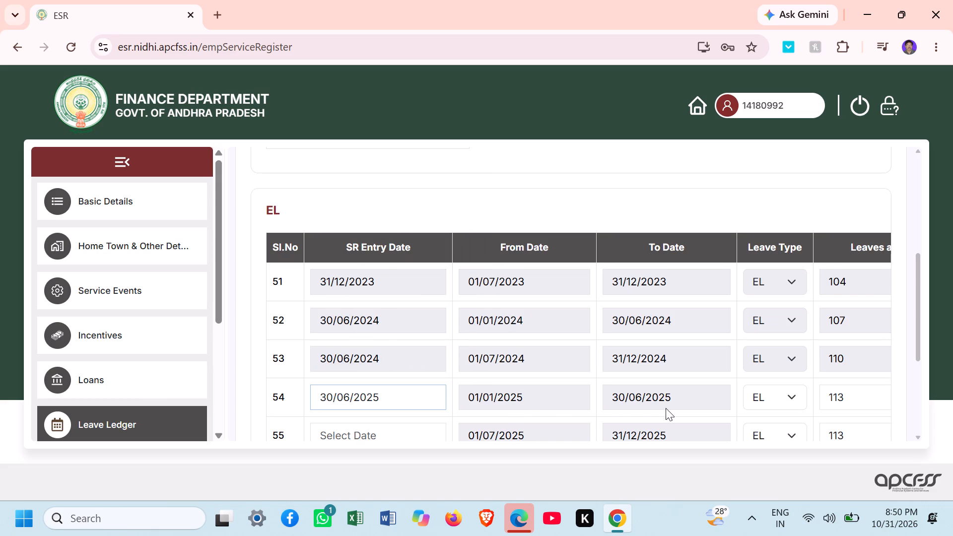
Open the Leaves Earned value of the 01/01/2025 to 30/06/2025 EL row for editing.
{"action": "left_click", "coordinate": [681, 404]}
{"action": "key", "text": "Right"}
{"action": "key", "text": "Right"}
{"action": "key", "text": "Right"}
{"action": "key", "text": "Right"}
{"action": "key", "text": "Right"}
{"action": "key", "text": "Right"}
{"action": "key", "text": "Right"}
{"action": "key", "text": "Right"}
{"action": "key", "text": "Right"}
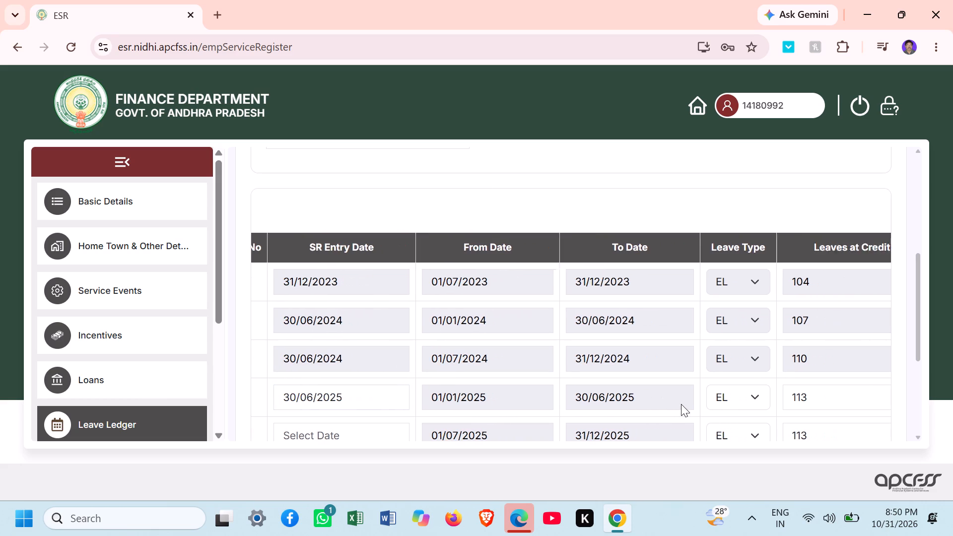
{"action": "key", "text": "Right"}
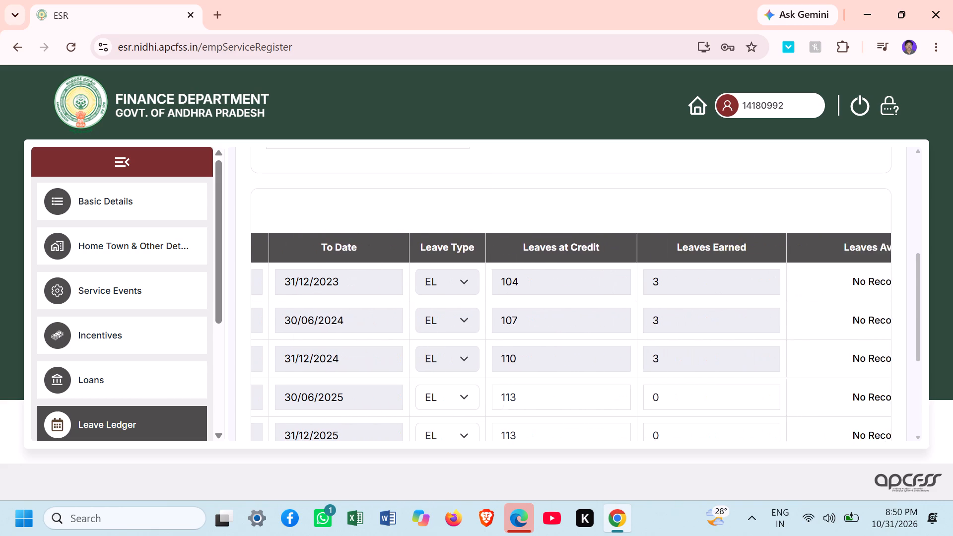
{"action": "key", "text": "Right"}
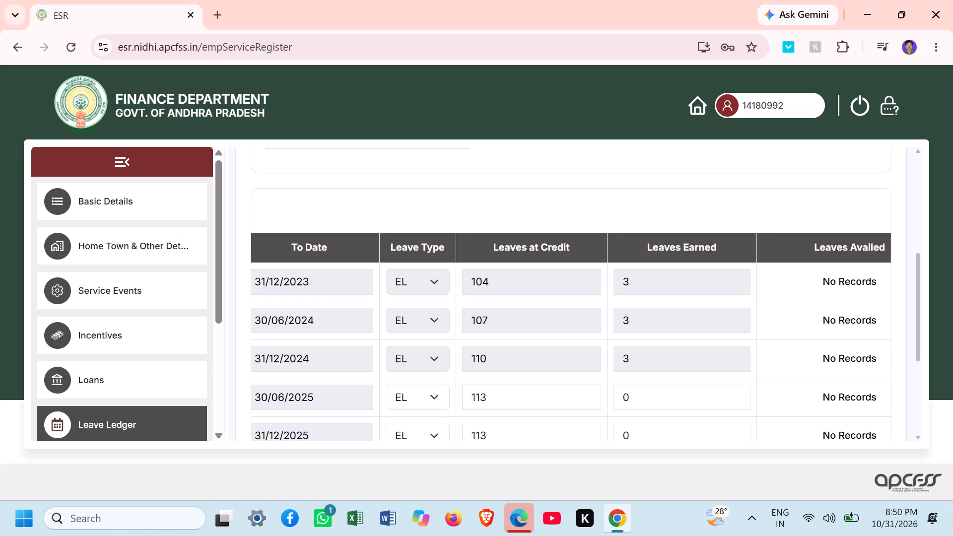
{"action": "left_click", "coordinate": [681, 404]}
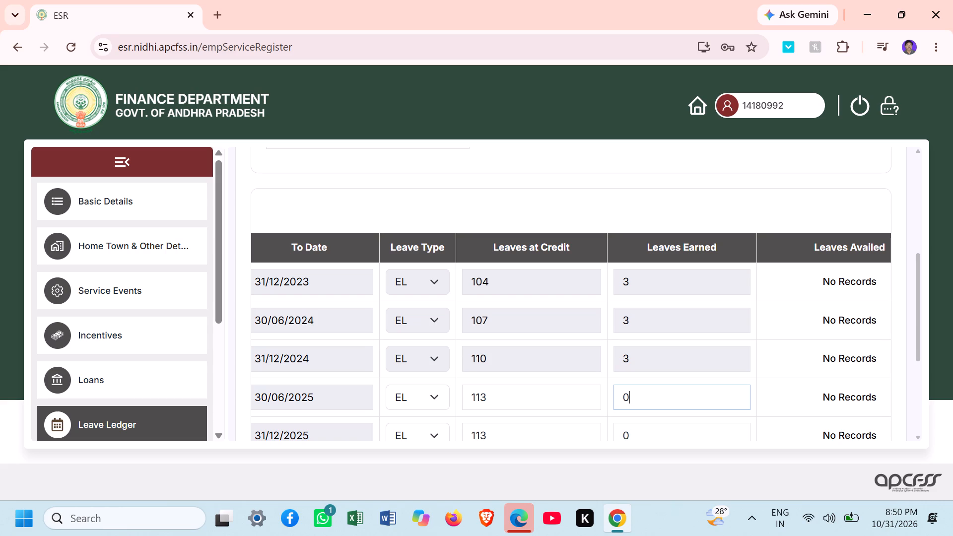
{"action": "left_click", "coordinate": [681, 404]}
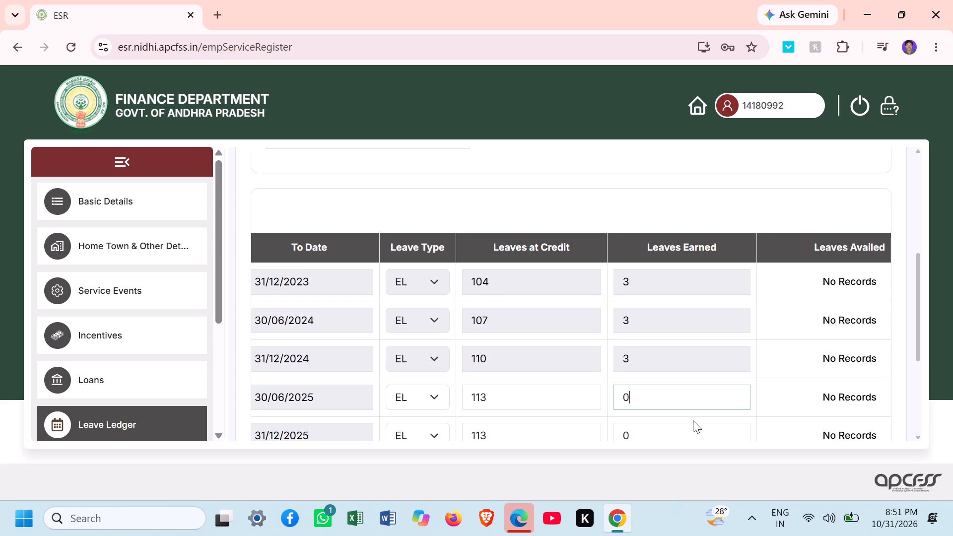
{"action": "double_click", "coordinate": [693, 420]}
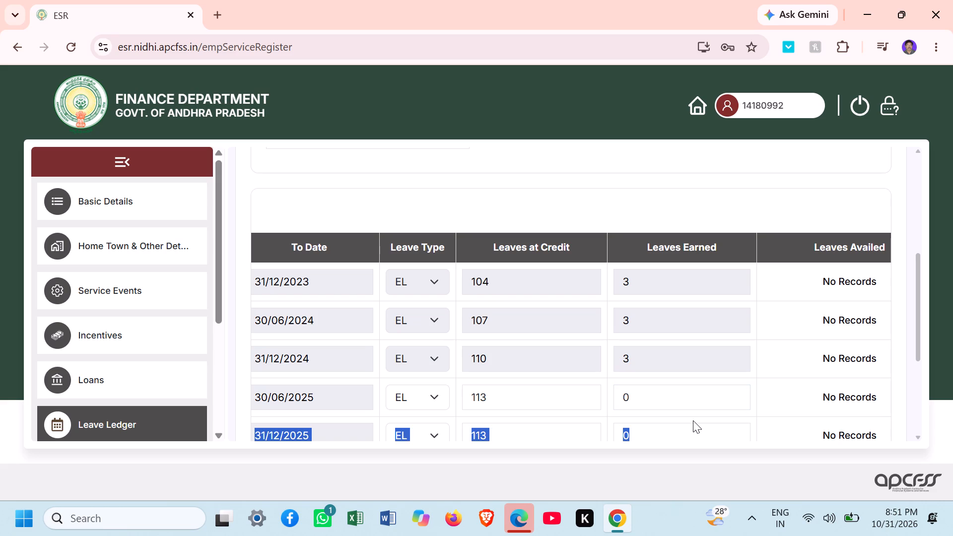
{"action": "double_click", "coordinate": [693, 420]}
{"action": "double_click", "coordinate": [693, 420]}
{"action": "triple_click", "coordinate": [693, 420]}
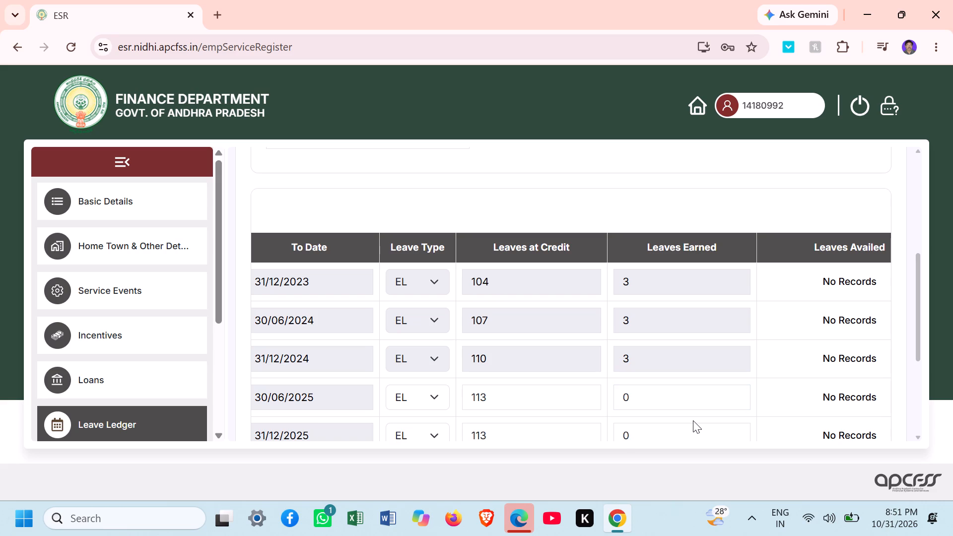
{"action": "triple_click", "coordinate": [693, 420]}
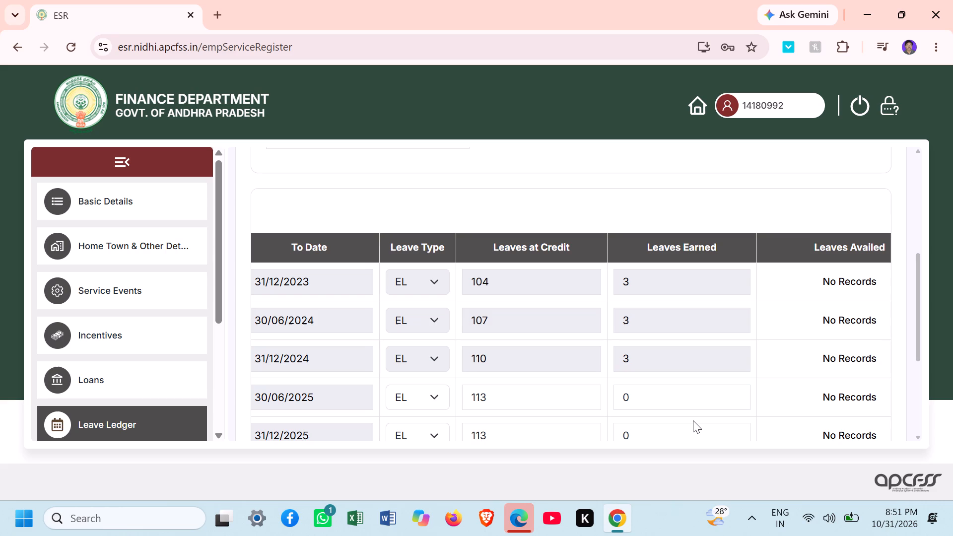
{"action": "left_click", "coordinate": [693, 420]}
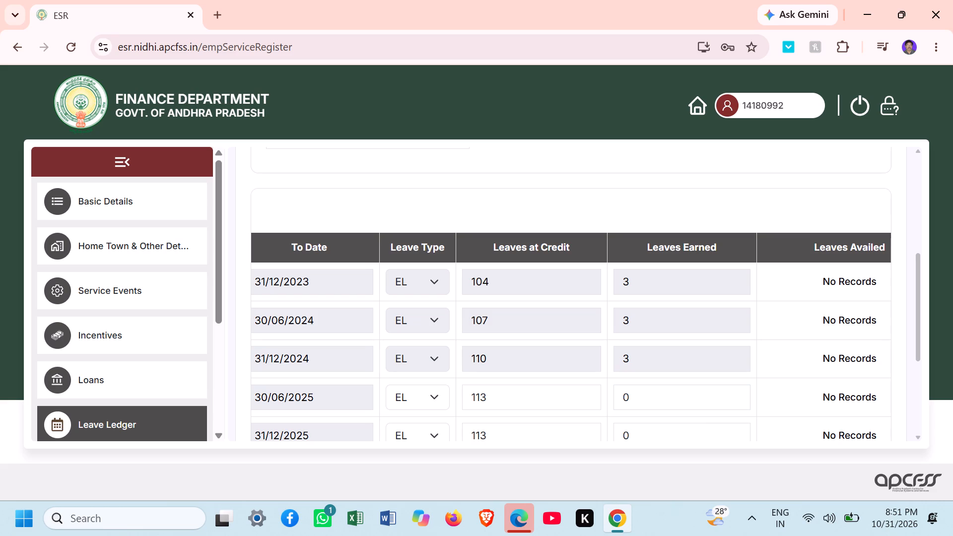
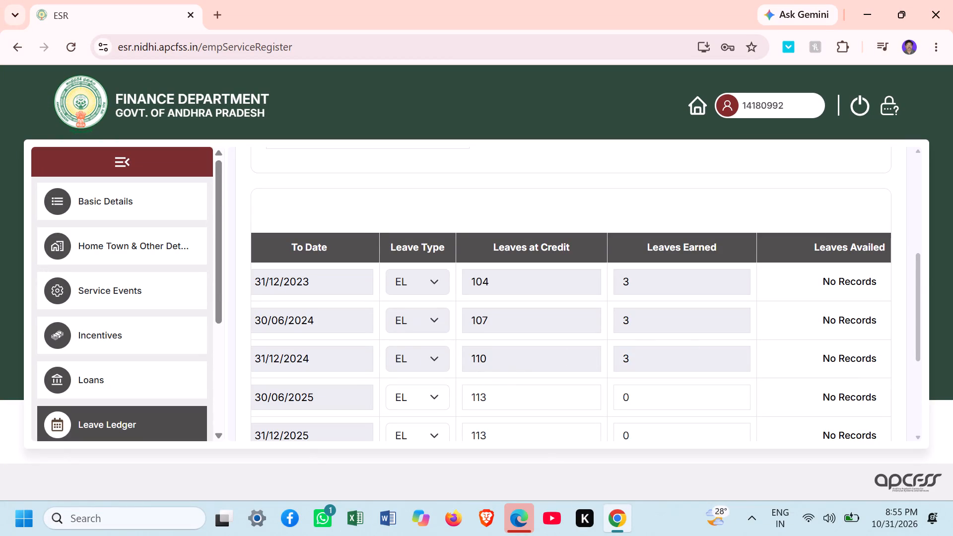
Enter 3 leaves earned in the 01/01/2025 to 30/06/2025 EL row and save the row.
{"action": "left_click", "coordinate": [651, 399]}
{"action": "key", "text": "3"}
{"action": "left_click", "coordinate": [797, 392]}
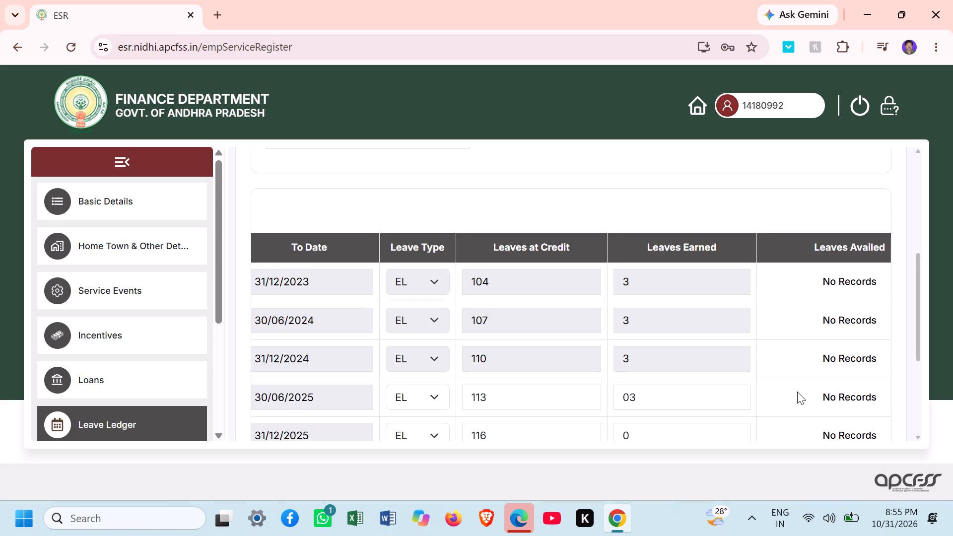
{"action": "key", "text": "Right"}
{"action": "key", "text": "Right"}
{"action": "key", "text": "Right"}
{"action": "key", "text": "Right"}
{"action": "key", "text": "Right"}
{"action": "key", "text": "Right"}
{"action": "key", "text": "Right"}
{"action": "key", "text": "Right"}
{"action": "key", "text": "Right"}
{"action": "key", "text": "Right"}
{"action": "key", "text": "Right"}
{"action": "key", "text": "Right"}
{"action": "key", "text": "Right"}
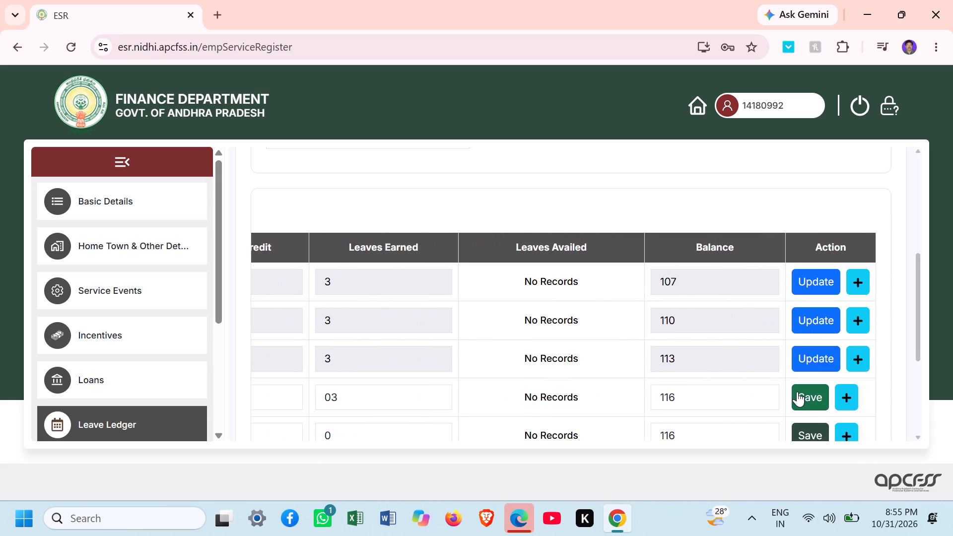
{"action": "left_click", "coordinate": [810, 398]}
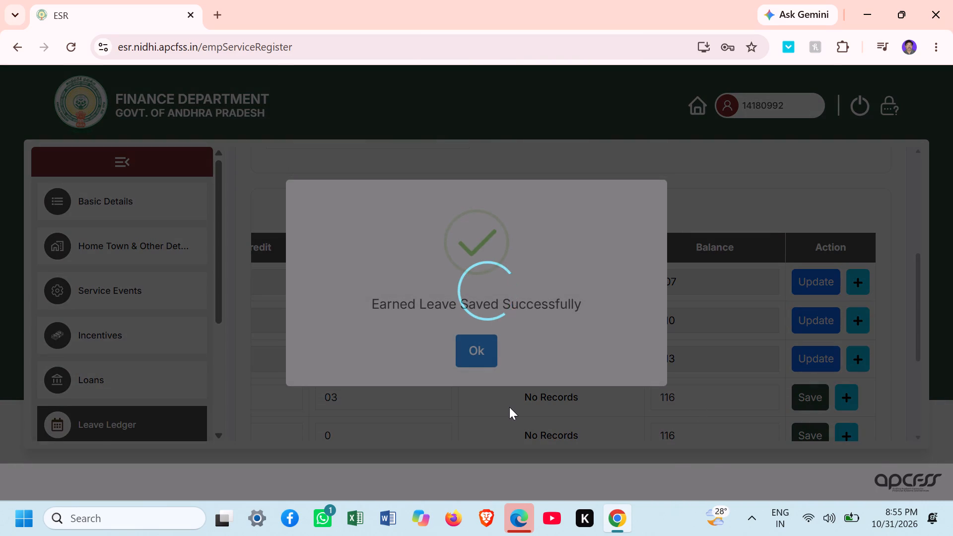
{"action": "left_click", "coordinate": [481, 343]}
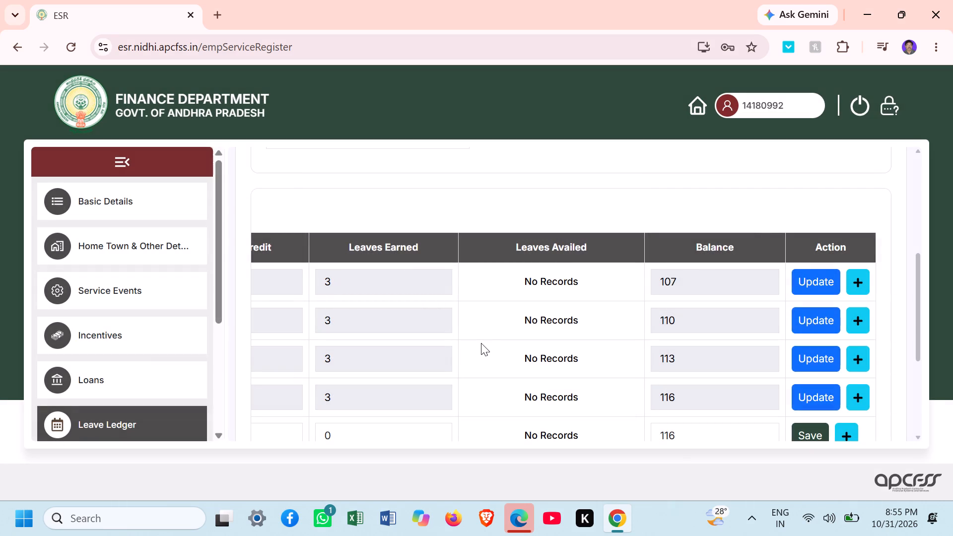
Set the SR Entry Date of the 01/07/2025 to 31/12/2025 EL row to 31/12/2025.
{"action": "left_click", "coordinate": [410, 394]}
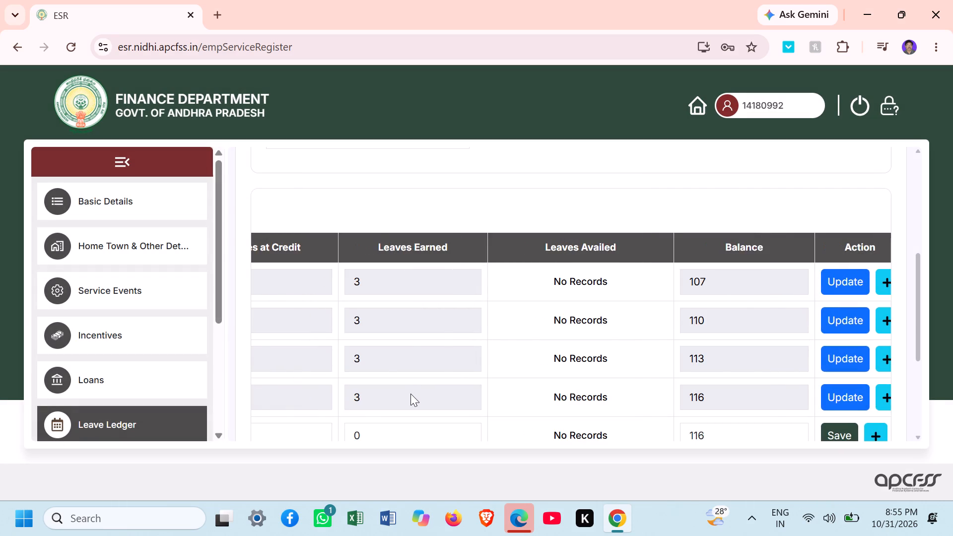
{"action": "key", "text": "Left"}
{"action": "key", "text": "Left"}
{"action": "key", "text": "Left"}
{"action": "key", "text": "Left"}
{"action": "key", "text": "Left"}
{"action": "key", "text": "Left"}
{"action": "key", "text": "Left"}
{"action": "key", "text": "Left"}
{"action": "key", "text": "Left"}
{"action": "key", "text": "Left"}
{"action": "key", "text": "Left"}
{"action": "key", "text": "Left"}
{"action": "key", "text": "Left"}
{"action": "key", "text": "Left"}
{"action": "key", "text": "Left"}
{"action": "key", "text": "Left"}
{"action": "key", "text": "Left"}
{"action": "key", "text": "Left"}
{"action": "key", "text": "Left"}
{"action": "key", "text": "Left"}
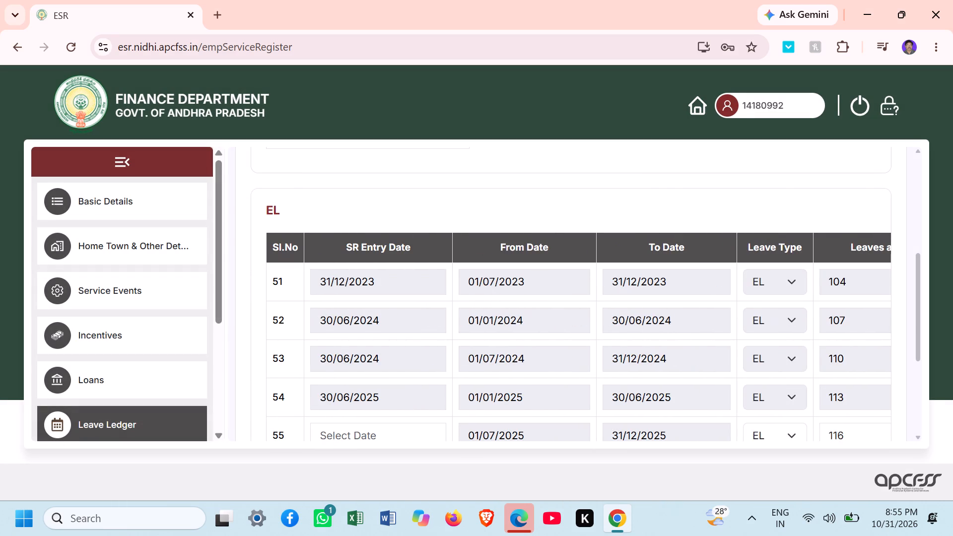
{"action": "left_click", "coordinate": [389, 437]}
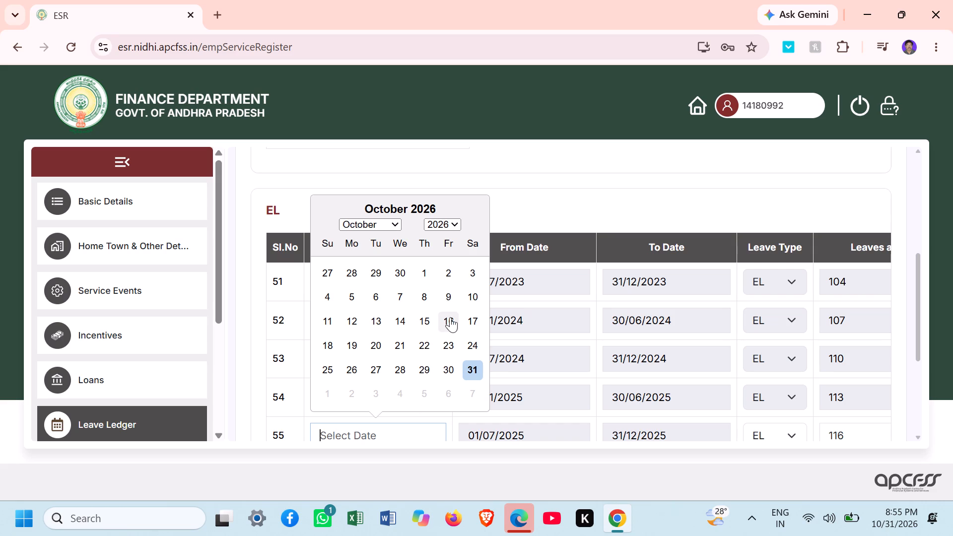
{"action": "left_click", "coordinate": [455, 226]}
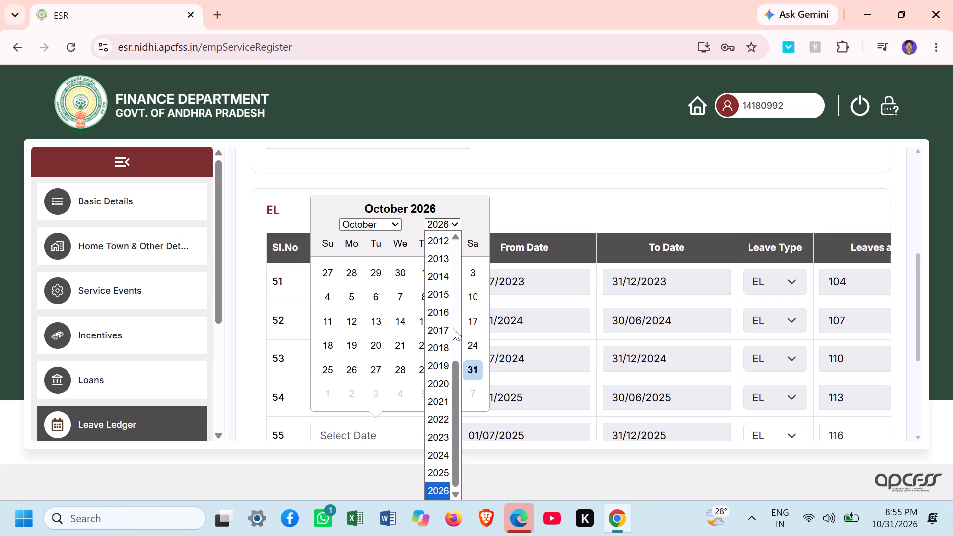
{"action": "left_click", "coordinate": [439, 476]}
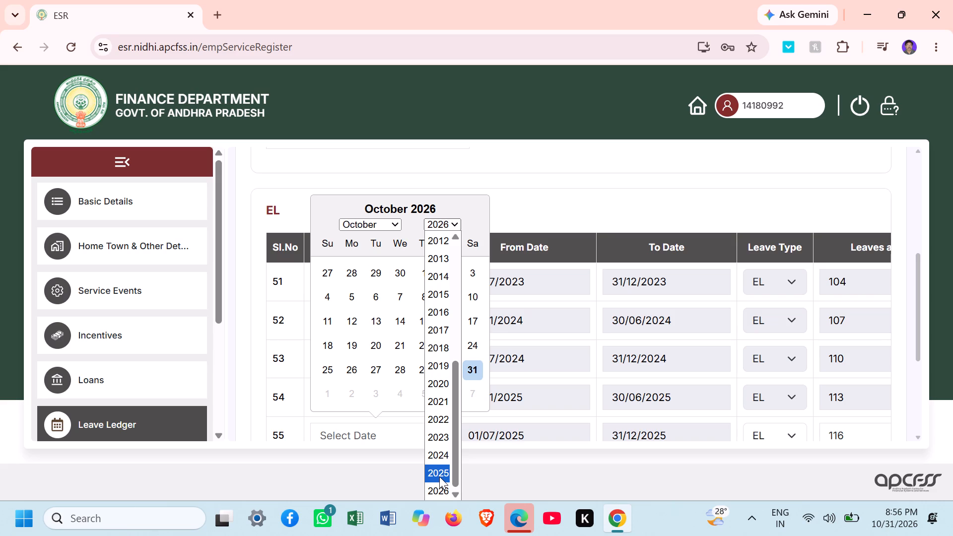
{"action": "left_click", "coordinate": [392, 225]}
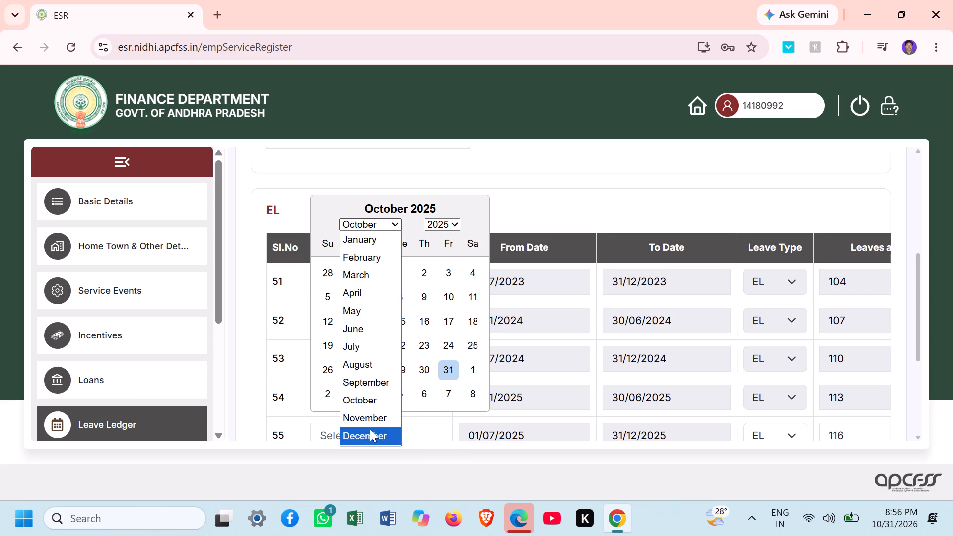
{"action": "left_click", "coordinate": [370, 429]}
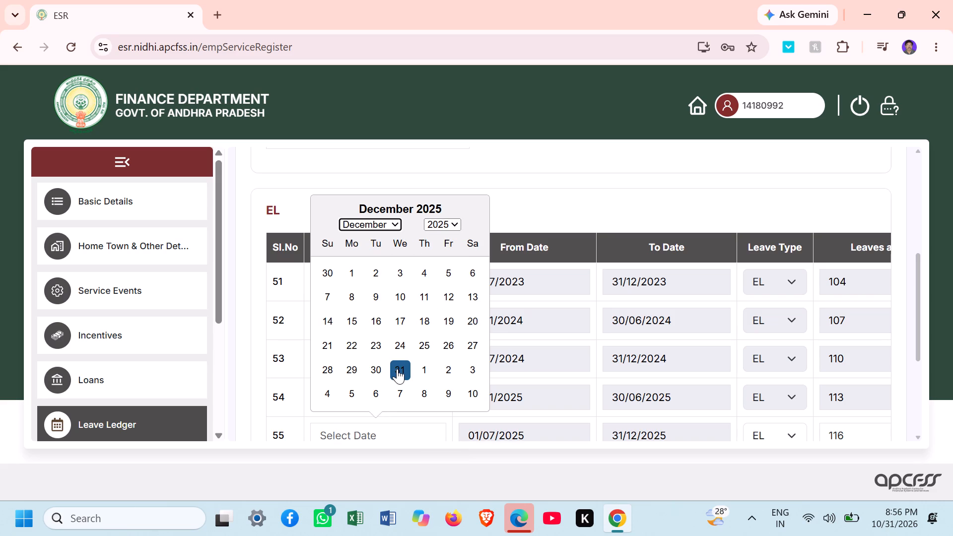
{"action": "left_click", "coordinate": [397, 369]}
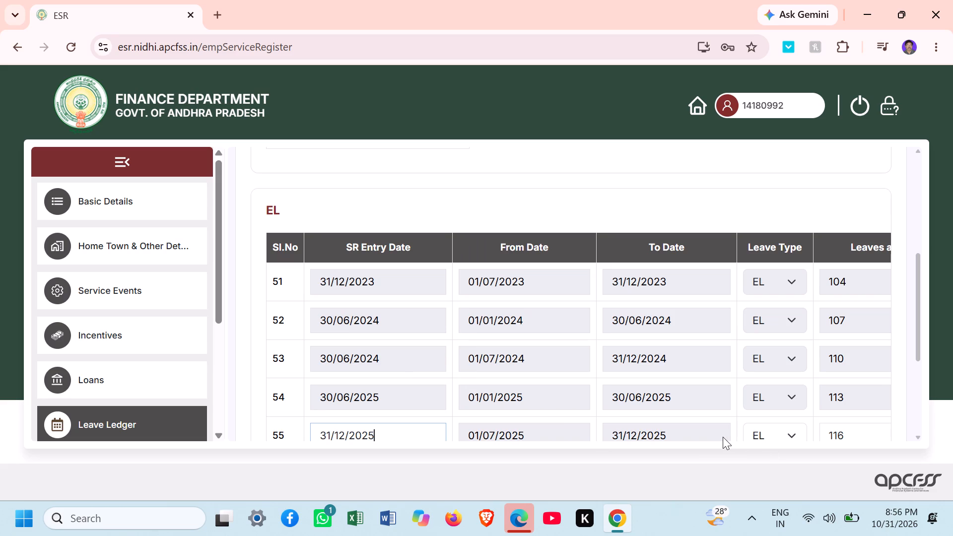
Enter 3 leaves earned in the 01/07/2025 to 31/12/2025 EL row and try to save the row.
{"action": "left_click", "coordinate": [723, 437]}
{"action": "key", "text": "Right"}
{"action": "key", "text": "Right"}
{"action": "key", "text": "Right"}
{"action": "key", "text": "Right"}
{"action": "key", "text": "Right"}
{"action": "key", "text": "Right"}
{"action": "key", "text": "Right"}
{"action": "key", "text": "Right"}
{"action": "key", "text": "Right"}
{"action": "key", "text": "Right"}
{"action": "key", "text": "Right"}
{"action": "key", "text": "Right"}
{"action": "key", "text": "Right"}
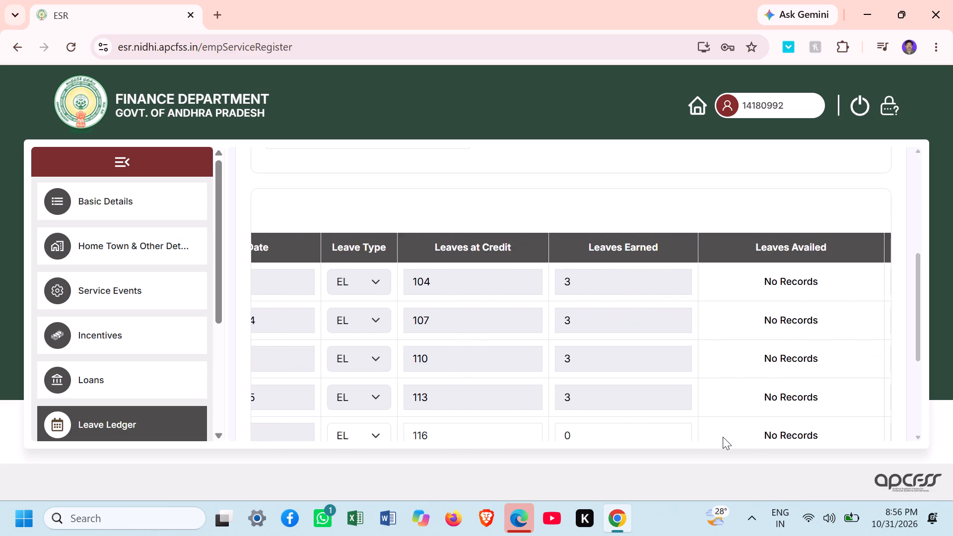
{"action": "left_click", "coordinate": [597, 439]}
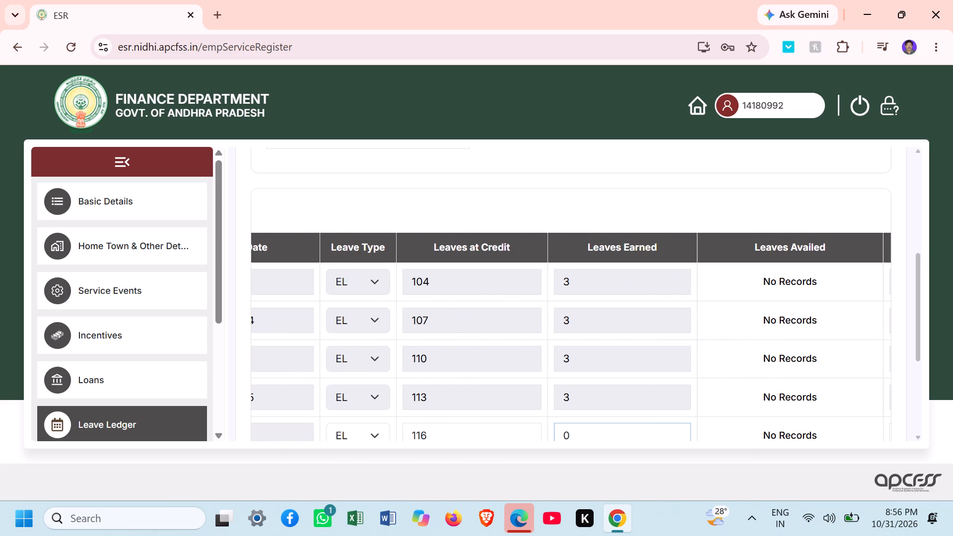
{"action": "key", "text": "3"}
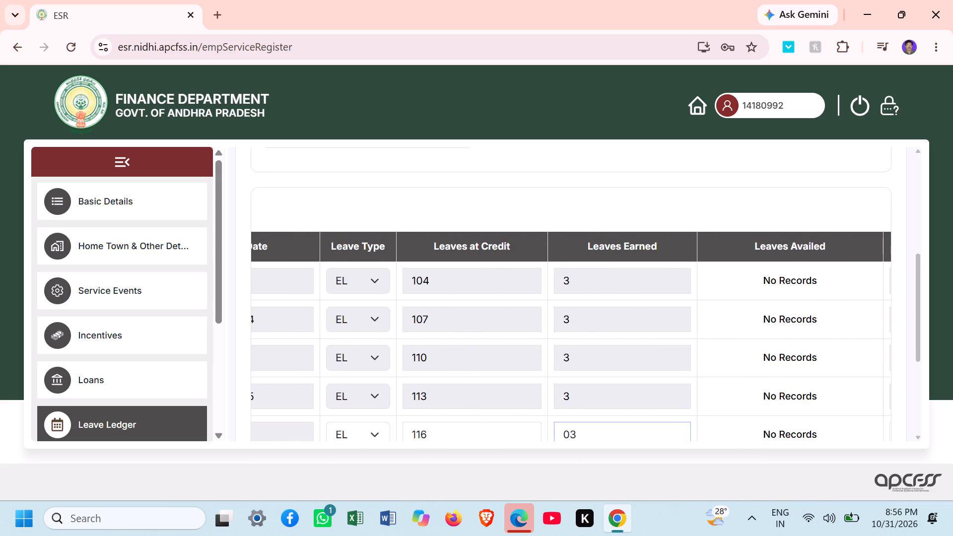
{"action": "left_click", "coordinate": [738, 438]}
{"action": "key", "text": "Right"}
{"action": "key", "text": "Right"}
{"action": "key", "text": "Right"}
{"action": "key", "text": "Right"}
{"action": "key", "text": "Right"}
{"action": "key", "text": "Right"}
{"action": "key", "text": "Right"}
{"action": "key", "text": "Right"}
{"action": "key", "text": "Right"}
{"action": "key", "text": "Right"}
{"action": "key", "text": "Right"}
{"action": "key", "text": "Right"}
{"action": "key", "text": "Right"}
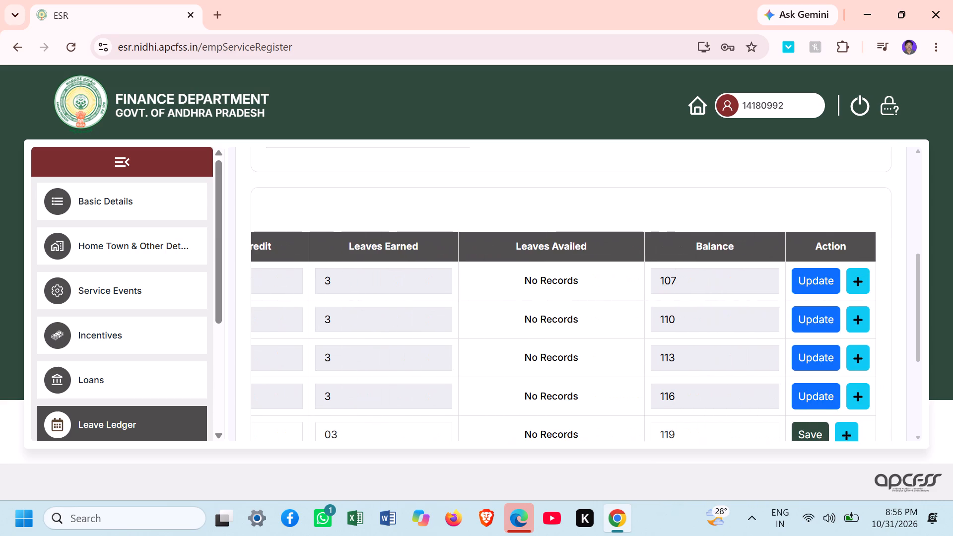
{"action": "left_click", "coordinate": [808, 433]}
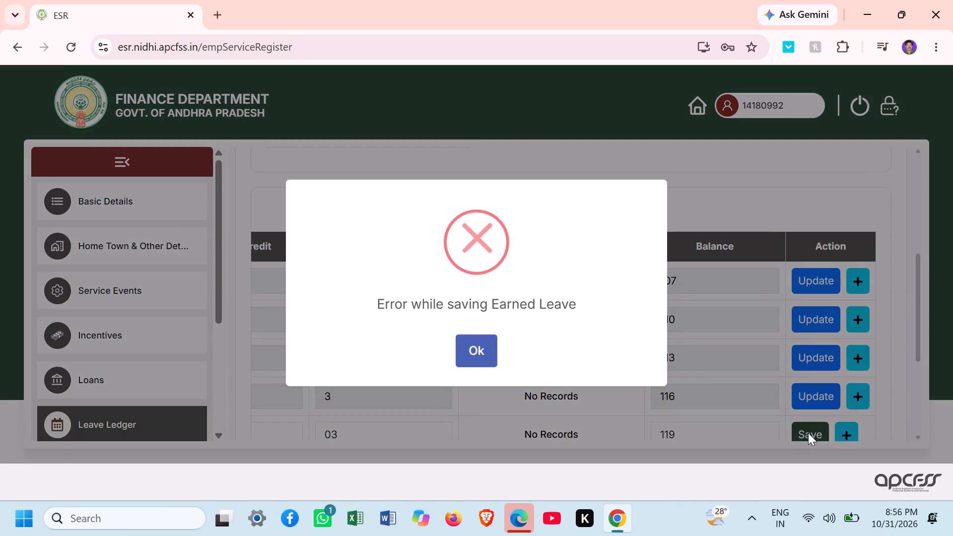
{"action": "left_click", "coordinate": [470, 349]}
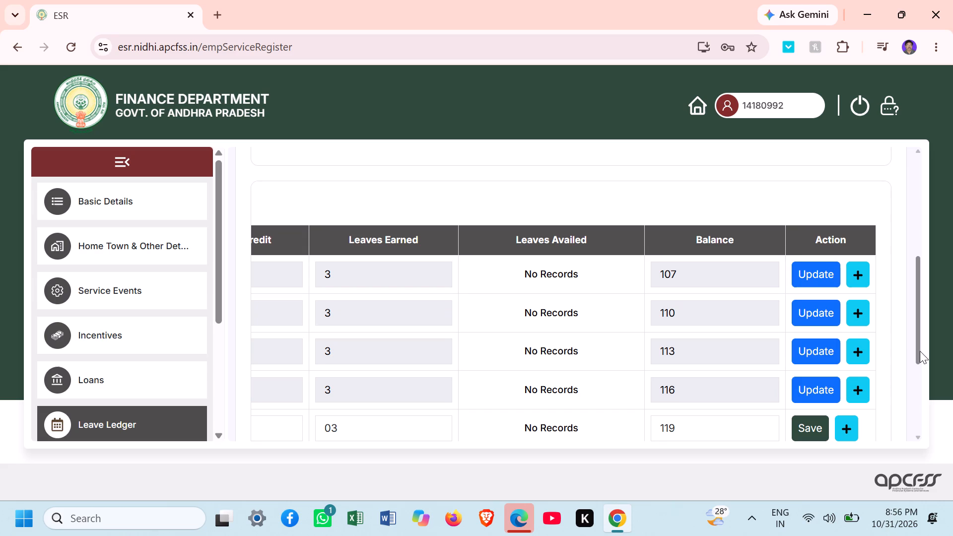
Recheck the dates and leave values of the 01/07/2025 to 31/12/2025 EL row and save it again.
{"action": "left_click_drag", "start_coordinate": [920, 351], "coordinate": [922, 376]}
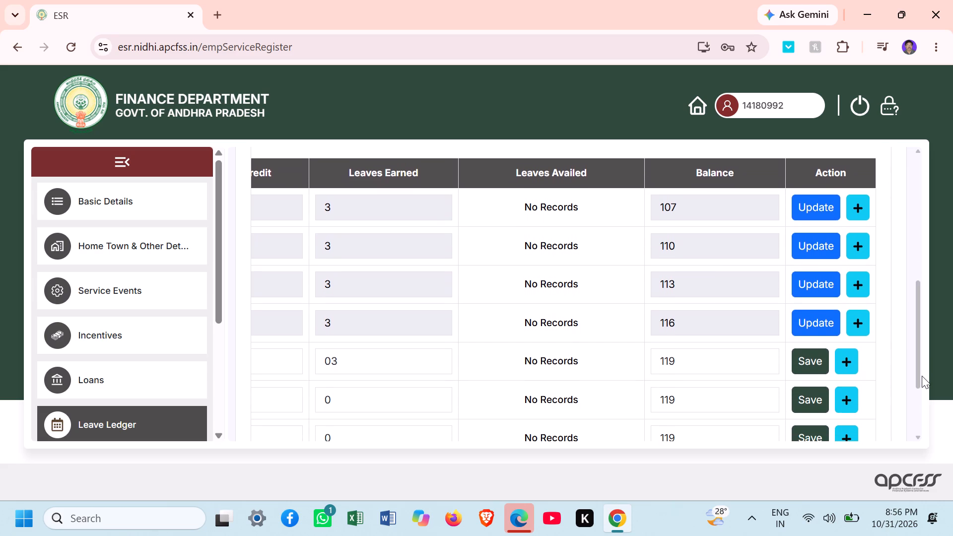
{"action": "left_click", "coordinate": [430, 332]}
{"action": "key", "text": "Left"}
{"action": "key", "text": "Left"}
{"action": "key", "text": "Left"}
{"action": "key", "text": "Left"}
{"action": "key", "text": "Left"}
{"action": "key", "text": "Left"}
{"action": "key", "text": "Left"}
{"action": "key", "text": "Left"}
{"action": "key", "text": "Left"}
{"action": "key", "text": "Left"}
{"action": "key", "text": "Left"}
{"action": "key", "text": "Left"}
{"action": "key", "text": "Left"}
{"action": "key", "text": "Left"}
{"action": "key", "text": "Left"}
{"action": "key", "text": "Left"}
{"action": "key", "text": "Left"}
{"action": "key", "text": "Left"}
{"action": "key", "text": "Left"}
{"action": "key", "text": "Left"}
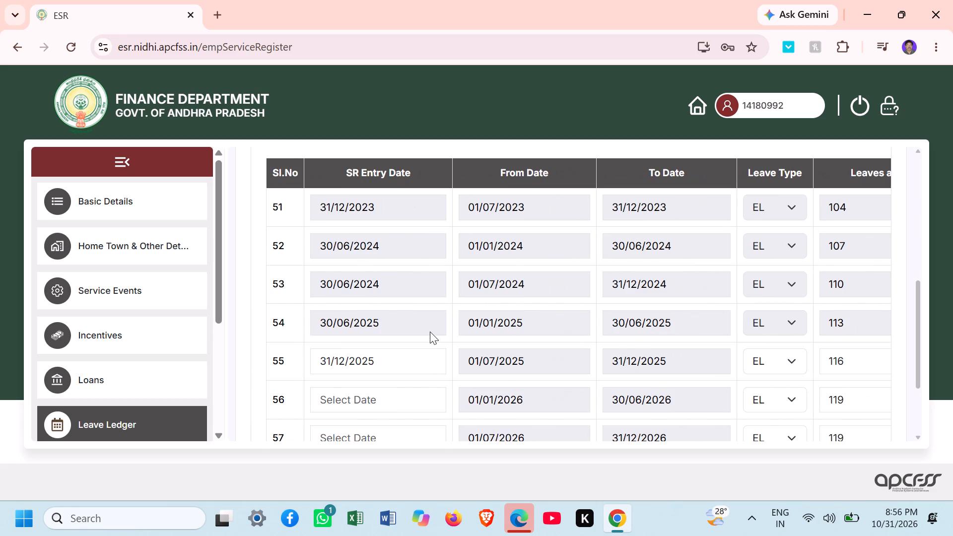
{"action": "left_click", "coordinate": [553, 364]}
{"action": "key", "text": "Right"}
{"action": "key", "text": "Right"}
{"action": "key", "text": "Right"}
{"action": "key", "text": "Right"}
{"action": "key", "text": "Right"}
{"action": "key", "text": "Right"}
{"action": "key", "text": "Right"}
{"action": "key", "text": "Right"}
{"action": "key", "text": "Right"}
{"action": "key", "text": "Right"}
{"action": "key", "text": "Right"}
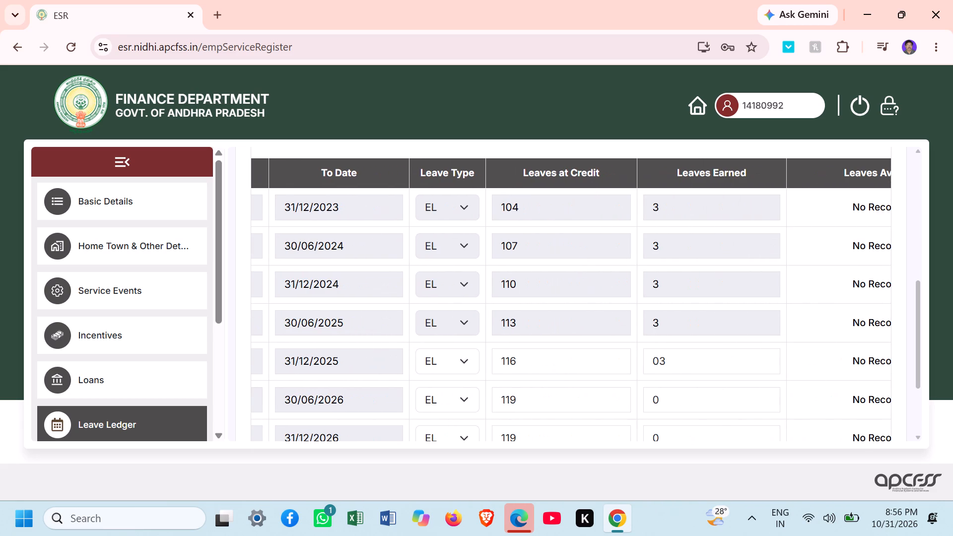
{"action": "key", "text": "Right"}
{"action": "key", "text": "Right"}
{"action": "key", "text": "Right"}
{"action": "key", "text": "Right"}
{"action": "key", "text": "Right"}
{"action": "key", "text": "Right"}
{"action": "key", "text": "Right"}
{"action": "key", "text": "Right"}
{"action": "key", "text": "Right"}
{"action": "key", "text": "Right"}
{"action": "key", "text": "Right"}
{"action": "key", "text": "Right"}
{"action": "key", "text": "Right"}
{"action": "key", "text": "Right"}
{"action": "key", "text": "Right"}
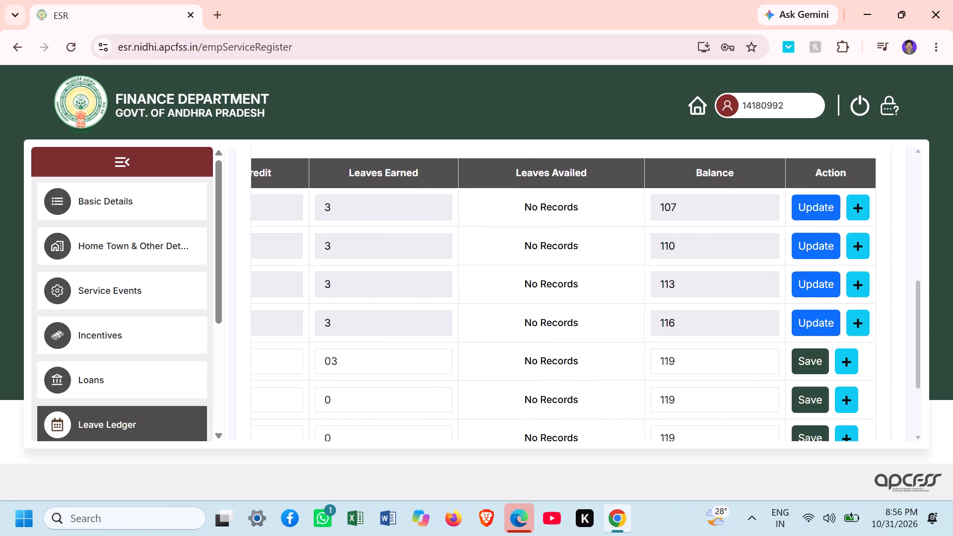
{"action": "left_click", "coordinate": [804, 358]}
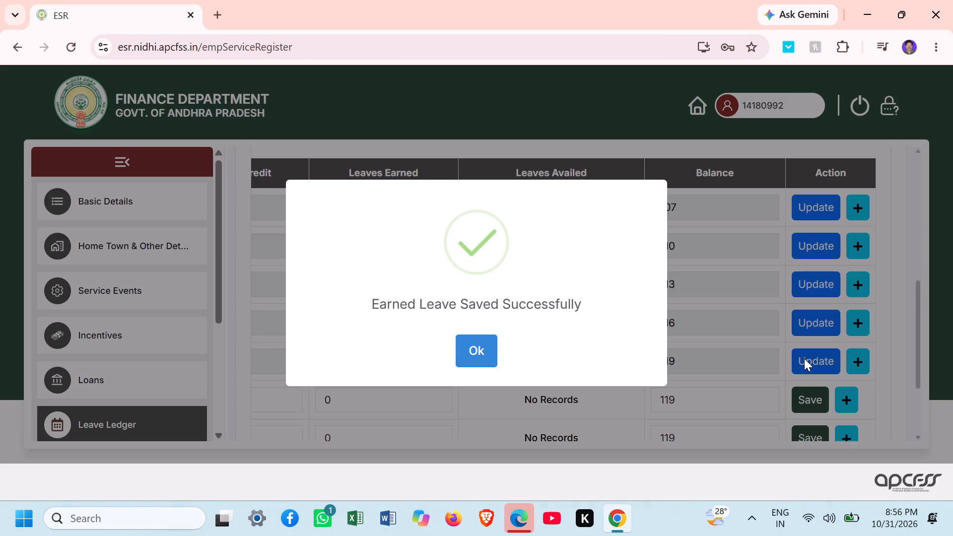
{"action": "left_click", "coordinate": [489, 347]}
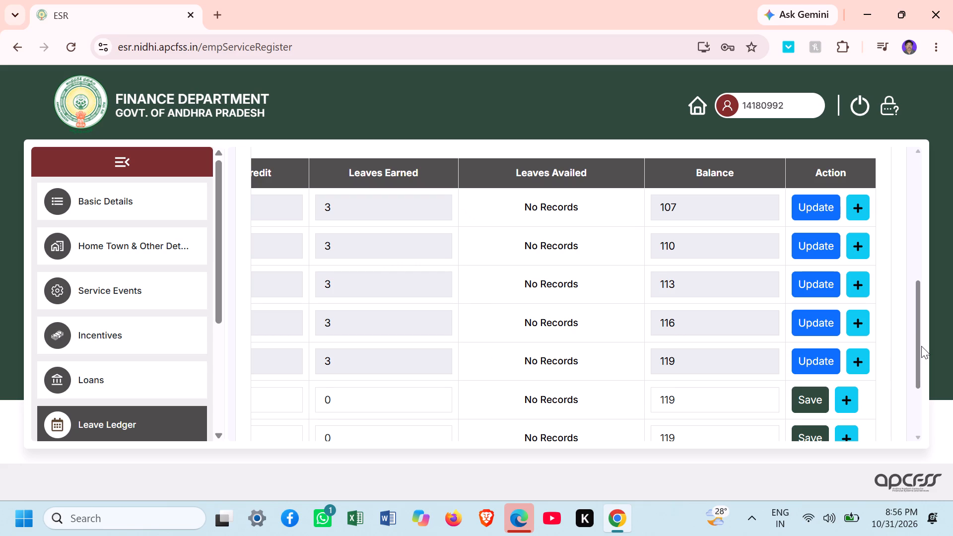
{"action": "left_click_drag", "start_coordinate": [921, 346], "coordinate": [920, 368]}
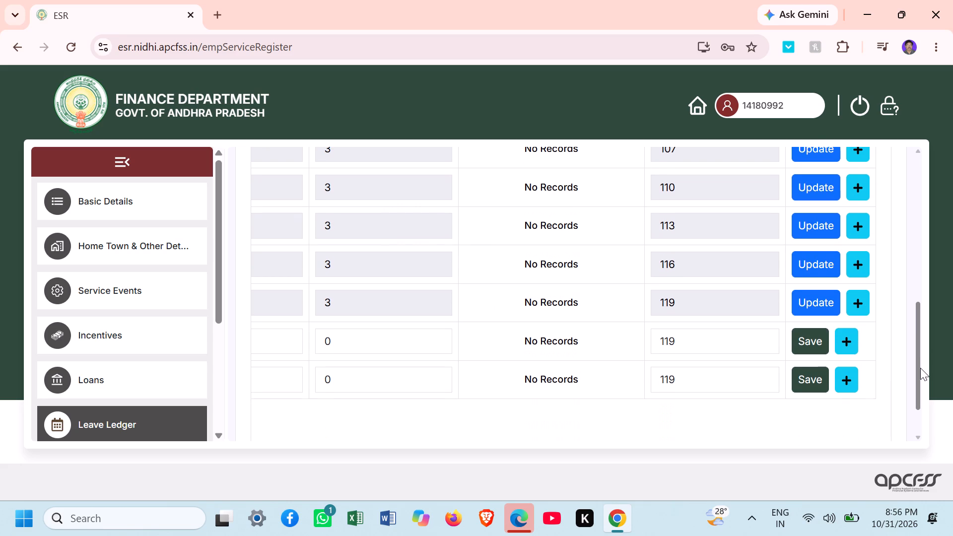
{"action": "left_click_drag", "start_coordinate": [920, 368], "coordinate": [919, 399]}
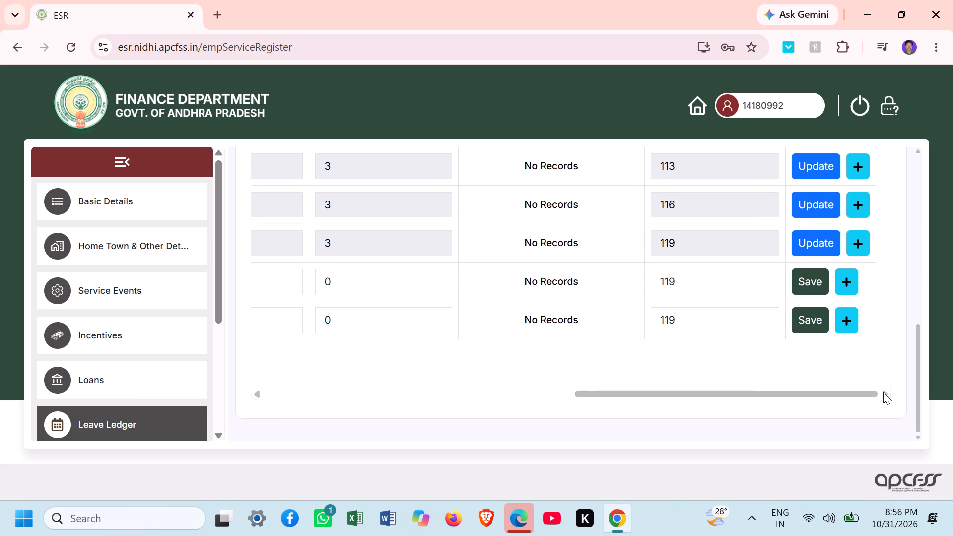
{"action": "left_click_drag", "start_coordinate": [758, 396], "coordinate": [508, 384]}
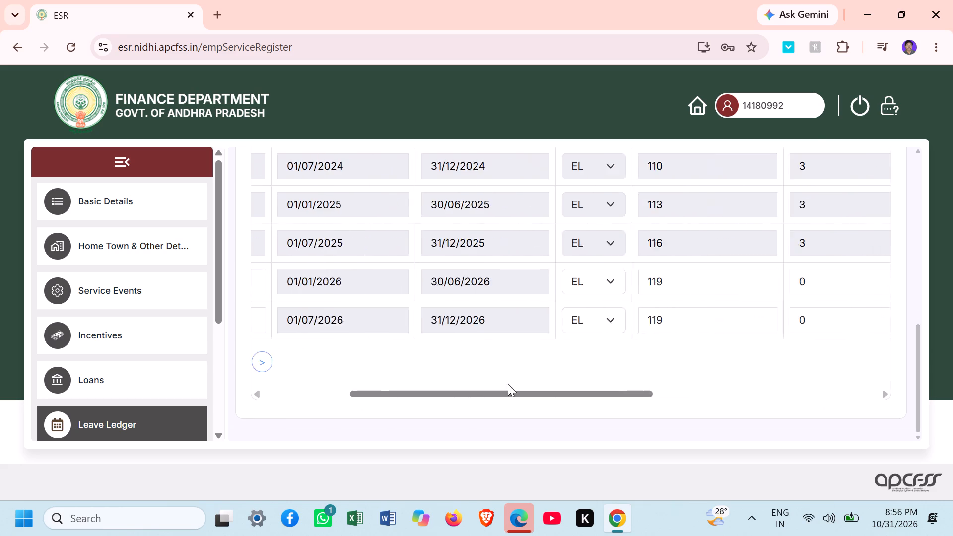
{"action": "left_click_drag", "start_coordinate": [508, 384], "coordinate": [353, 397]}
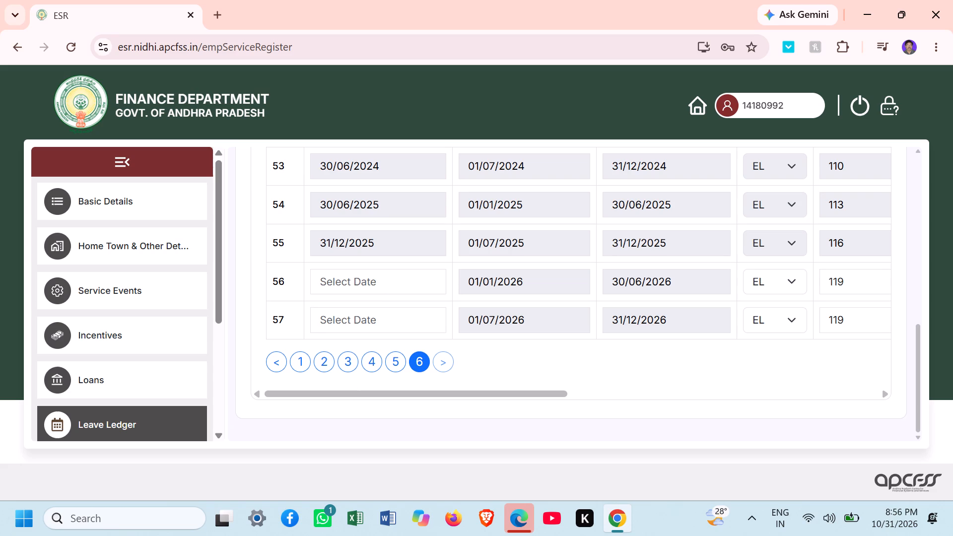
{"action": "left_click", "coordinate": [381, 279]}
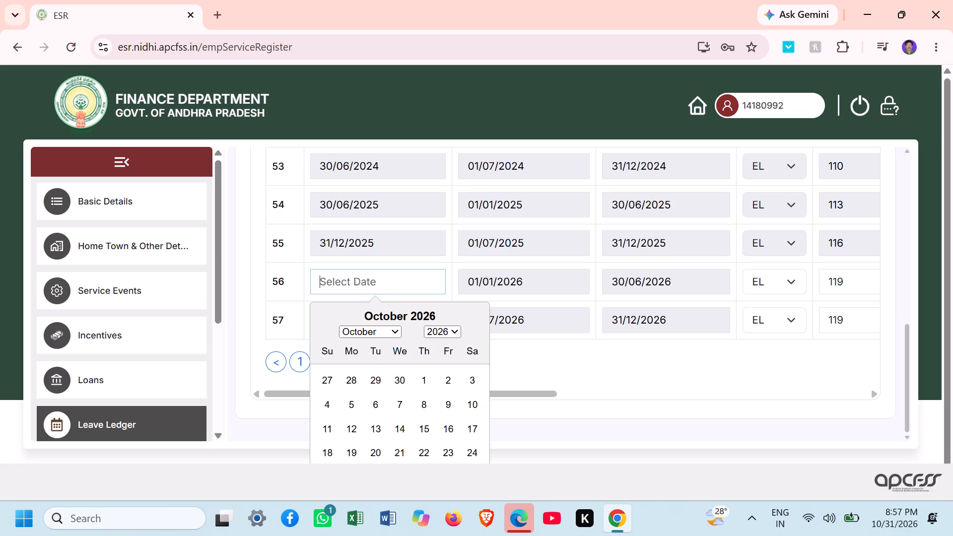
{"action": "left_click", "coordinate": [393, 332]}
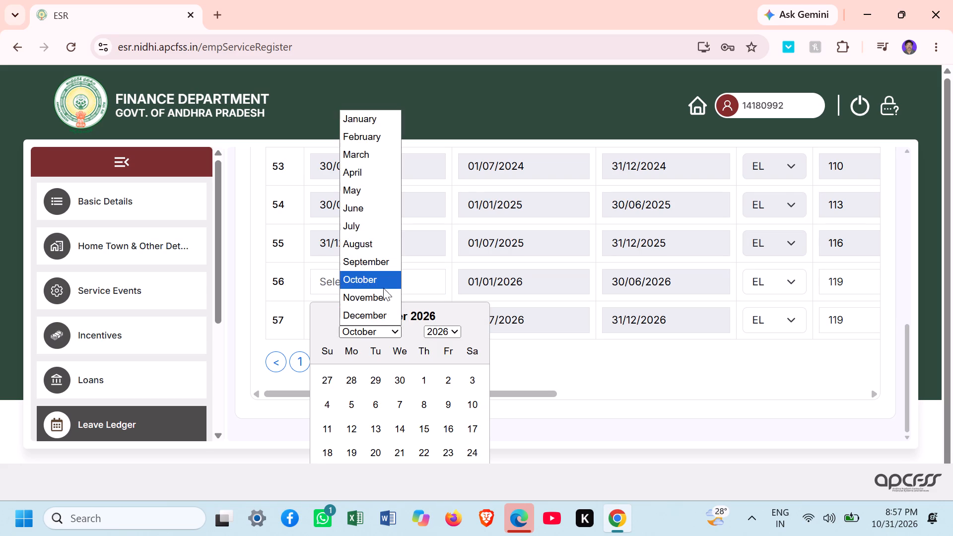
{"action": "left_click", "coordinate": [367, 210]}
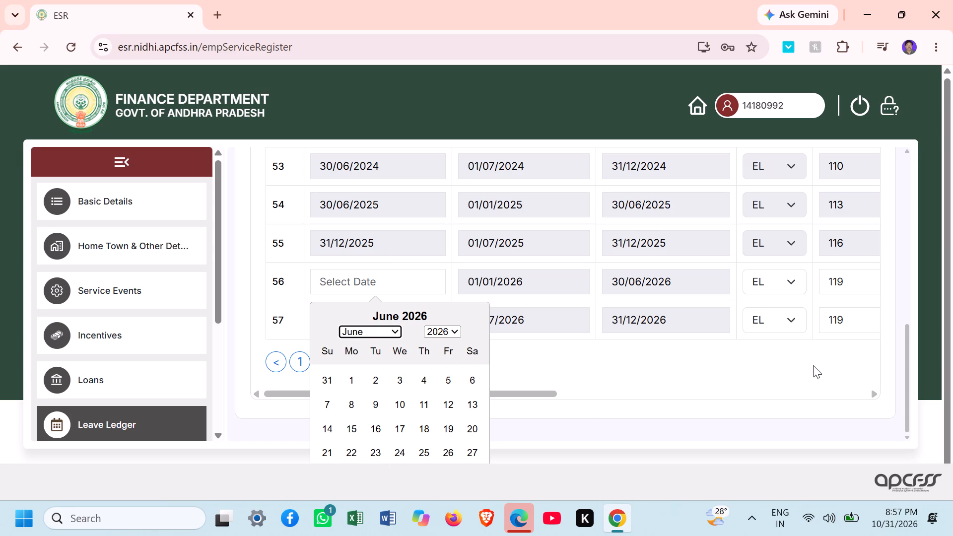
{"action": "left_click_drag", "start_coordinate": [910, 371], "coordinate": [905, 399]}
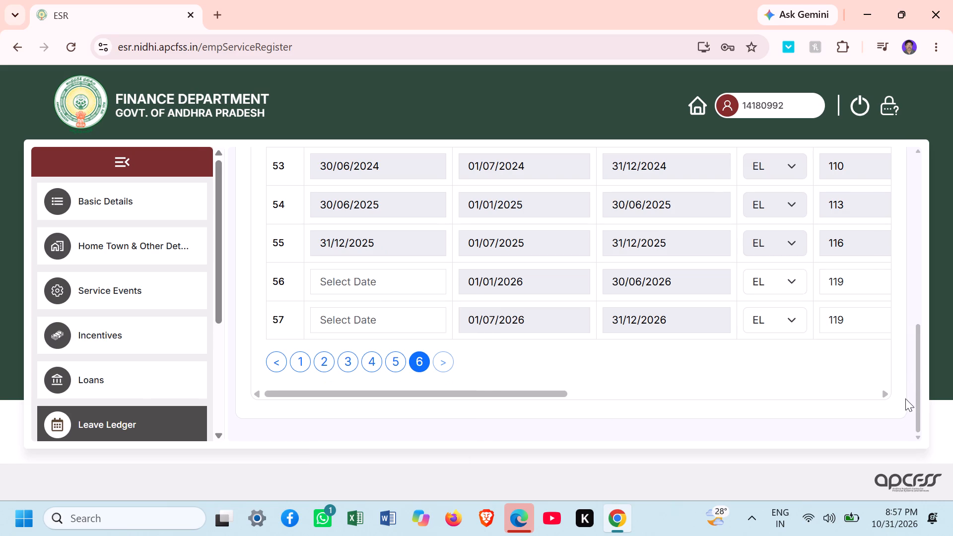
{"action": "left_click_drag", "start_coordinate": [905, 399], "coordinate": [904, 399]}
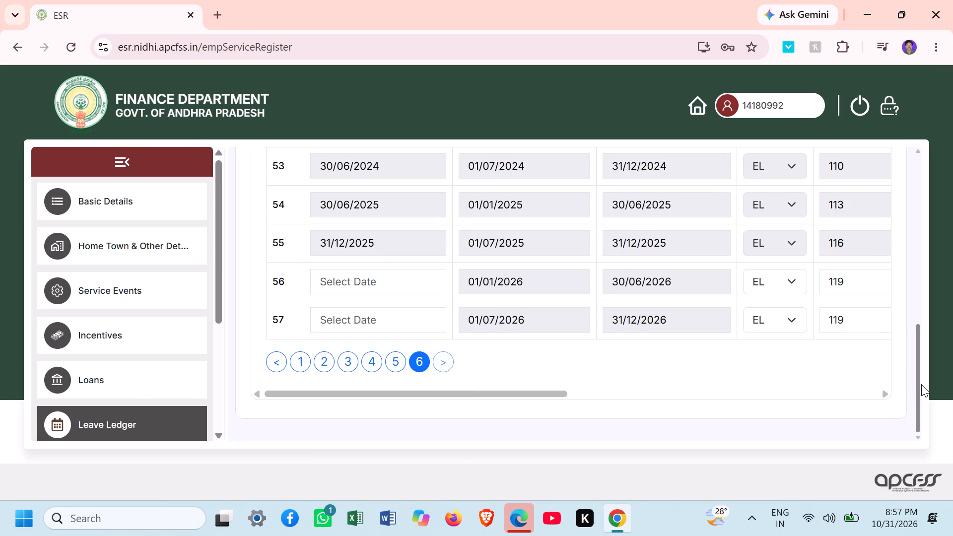
Set the SR Entry Date of the 01/01/2026 to 30/06/2026 EL row to 30/06/2026.
{"action": "left_click_drag", "start_coordinate": [921, 384], "coordinate": [910, 340]}
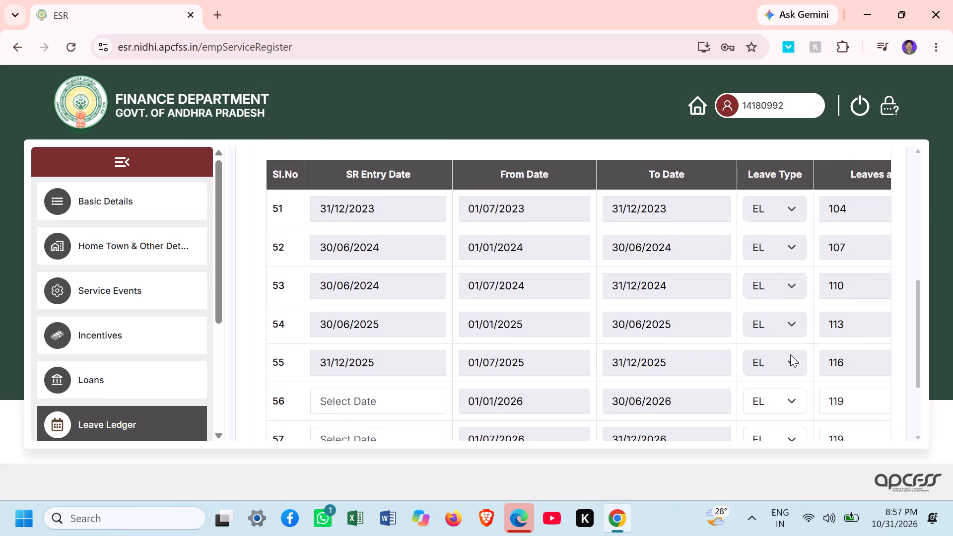
{"action": "left_click", "coordinate": [396, 409]}
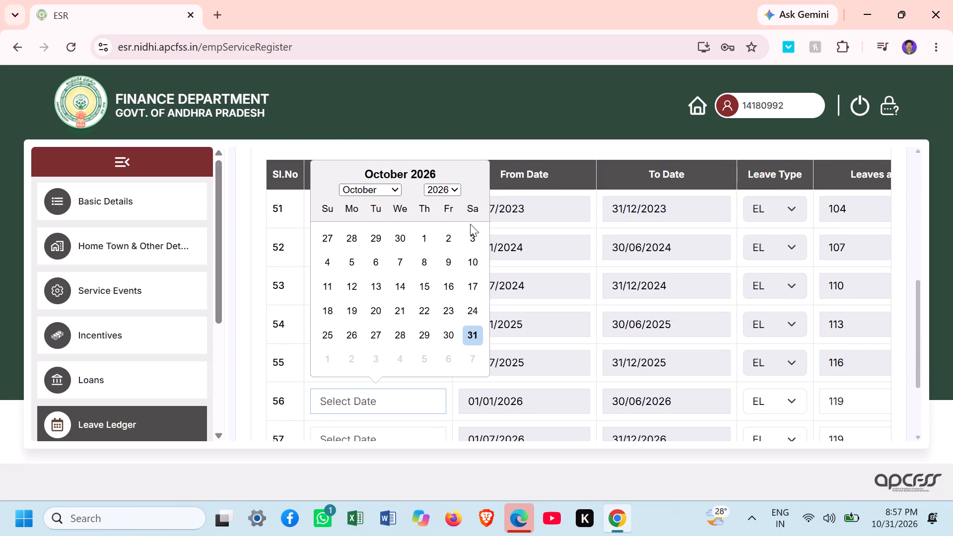
{"action": "left_click", "coordinate": [392, 187]}
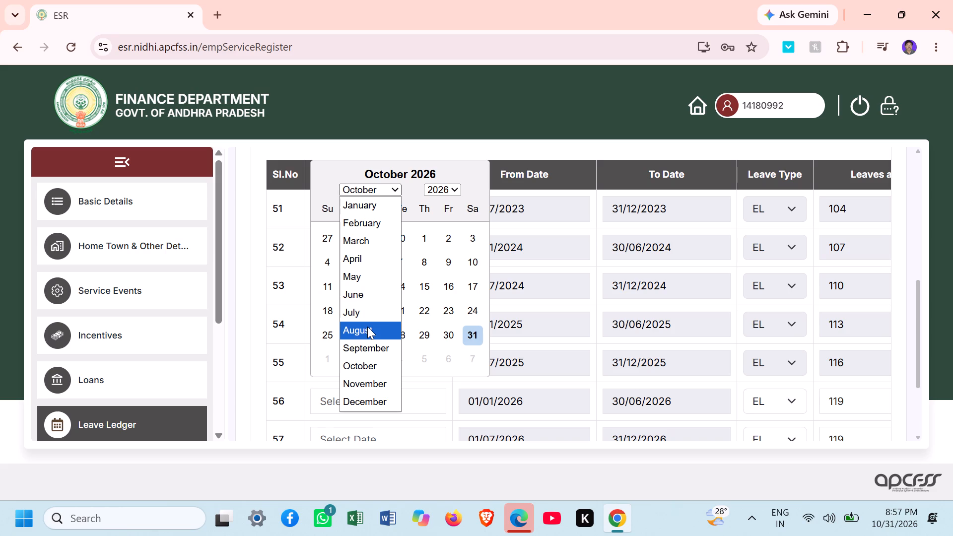
{"action": "left_click", "coordinate": [366, 295]}
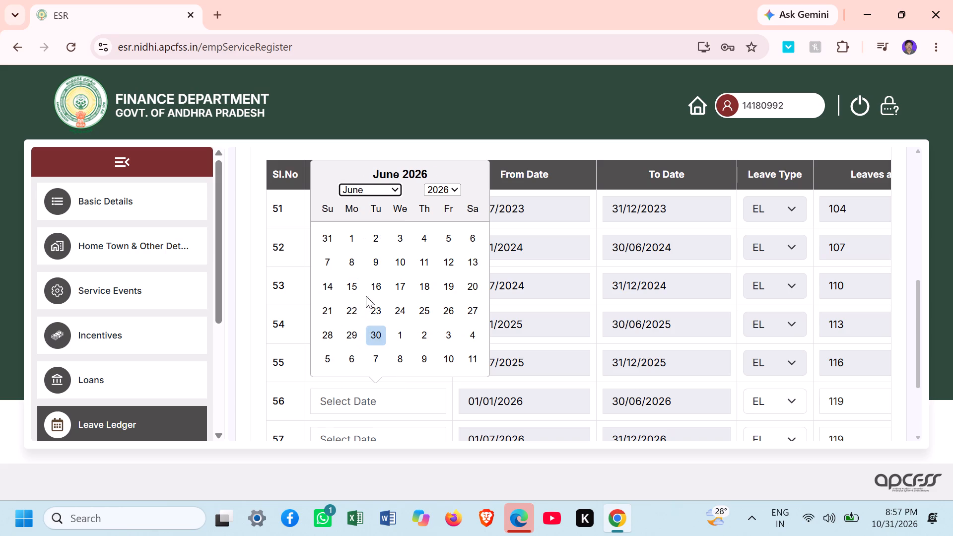
{"action": "left_click", "coordinate": [373, 332]}
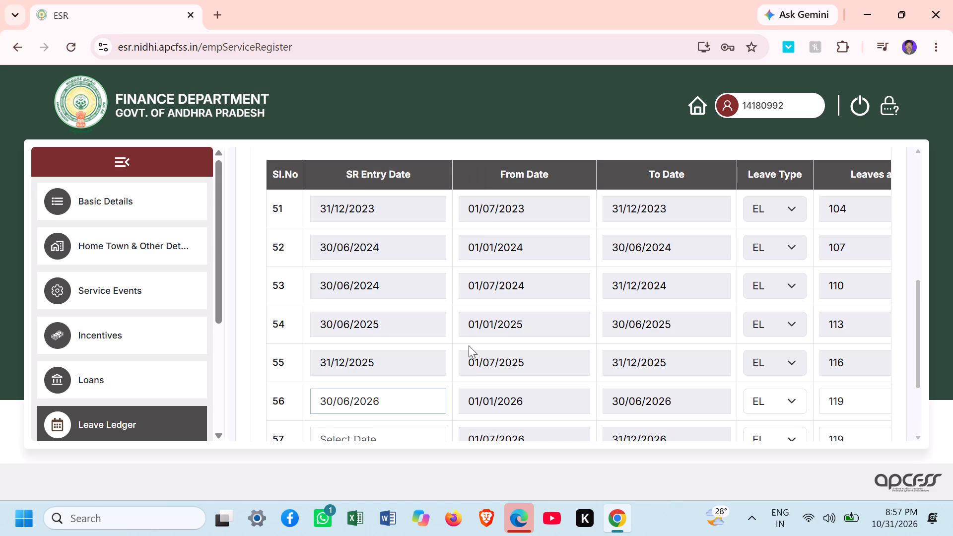
Enter 3 leaves earned in the 01/01/2026 to 30/06/2026 EL row and save the row.
{"action": "left_click", "coordinate": [716, 405]}
{"action": "key", "text": "Right"}
{"action": "key", "text": "Right"}
{"action": "key", "text": "Right"}
{"action": "key", "text": "Right"}
{"action": "key", "text": "Right"}
{"action": "key", "text": "Right"}
{"action": "key", "text": "Right"}
{"action": "key", "text": "Right"}
{"action": "key", "text": "Right"}
{"action": "key", "text": "Right"}
{"action": "key", "text": "Right"}
{"action": "key", "text": "Right"}
{"action": "key", "text": "Right"}
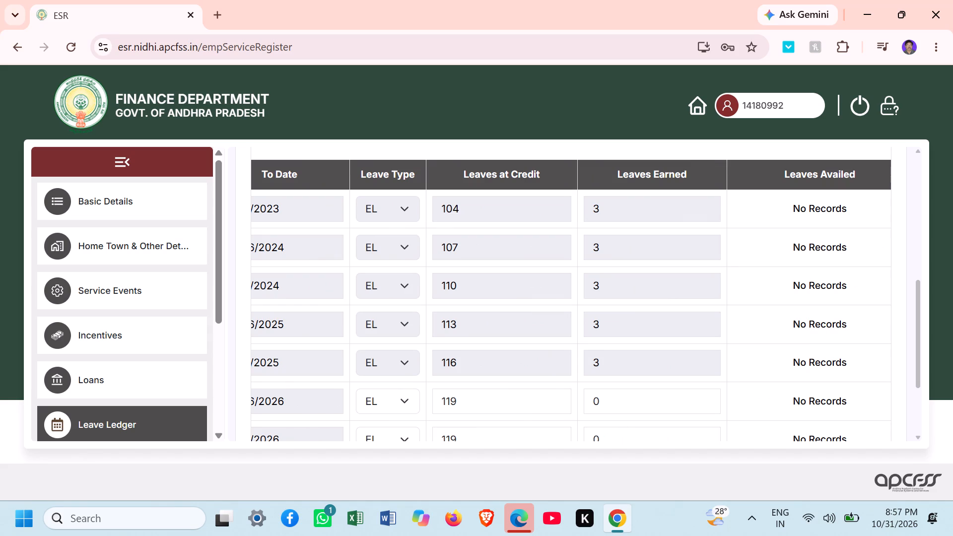
{"action": "left_click", "coordinate": [602, 396]}
{"action": "key", "text": "3"}
{"action": "left_click", "coordinate": [765, 398]}
{"action": "key", "text": "Right"}
{"action": "key", "text": "Right"}
{"action": "key", "text": "Right"}
{"action": "key", "text": "Right"}
{"action": "key", "text": "Right"}
{"action": "key", "text": "Right"}
{"action": "key", "text": "Right"}
{"action": "key", "text": "Right"}
{"action": "key", "text": "Right"}
{"action": "key", "text": "Right"}
{"action": "key", "text": "Right"}
{"action": "key", "text": "Right"}
{"action": "key", "text": "Right"}
{"action": "key", "text": "Right"}
{"action": "key", "text": "Right"}
{"action": "key", "text": "Right"}
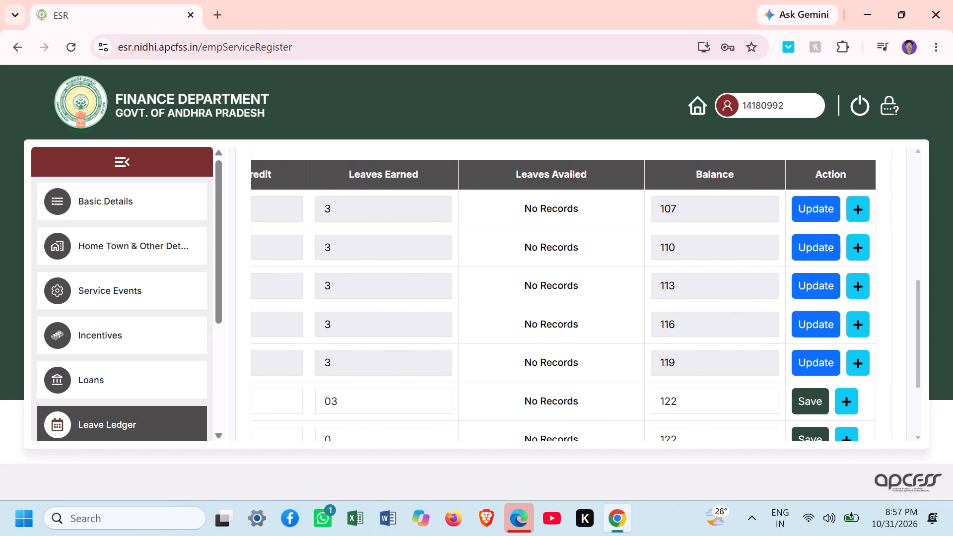
{"action": "left_click", "coordinate": [807, 402]}
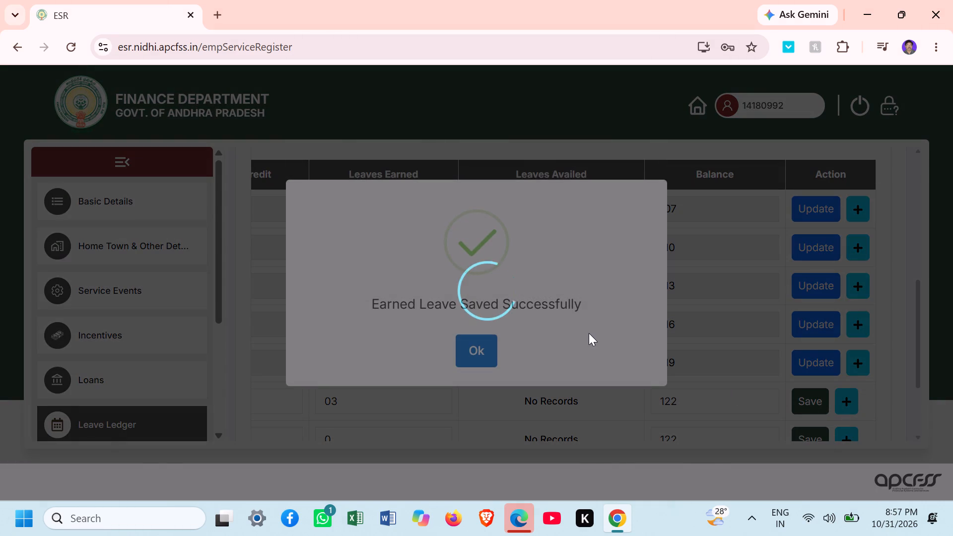
{"action": "left_click", "coordinate": [492, 345]}
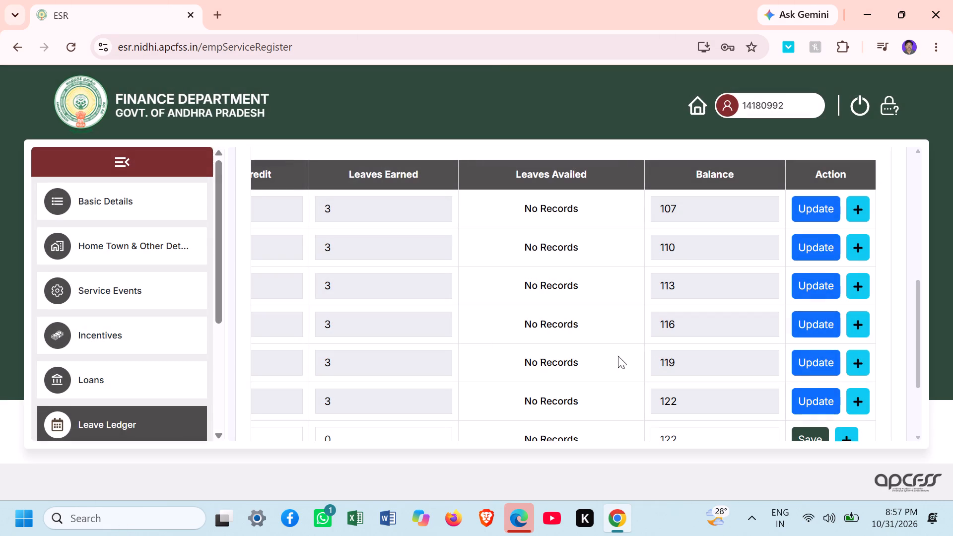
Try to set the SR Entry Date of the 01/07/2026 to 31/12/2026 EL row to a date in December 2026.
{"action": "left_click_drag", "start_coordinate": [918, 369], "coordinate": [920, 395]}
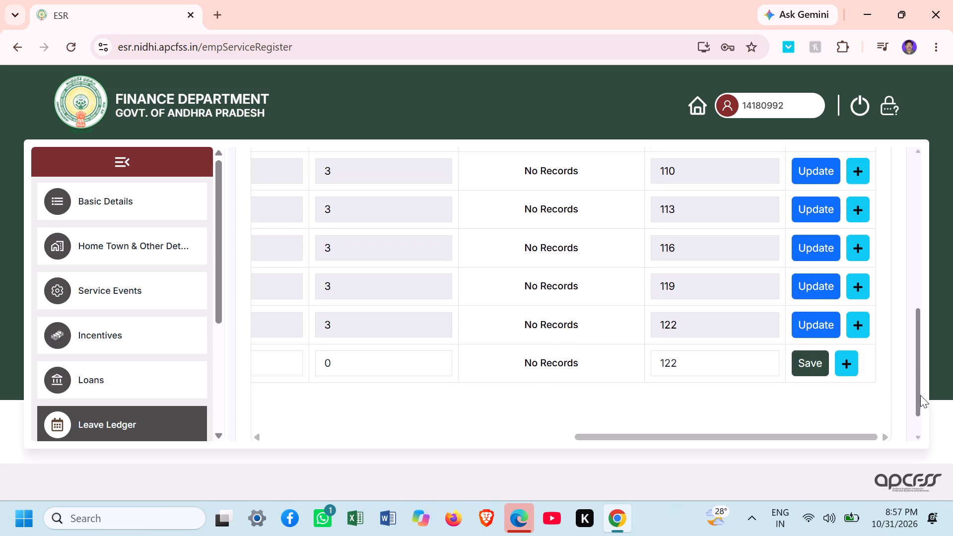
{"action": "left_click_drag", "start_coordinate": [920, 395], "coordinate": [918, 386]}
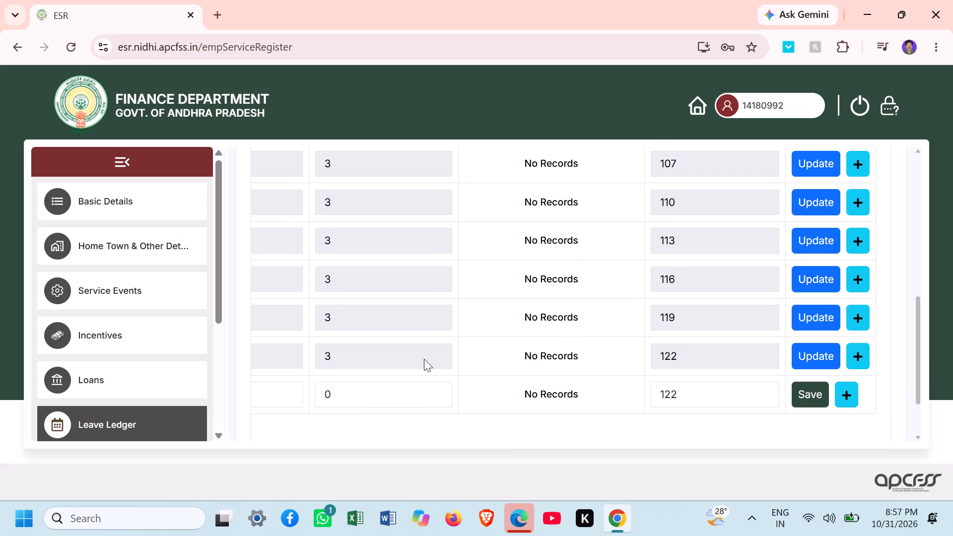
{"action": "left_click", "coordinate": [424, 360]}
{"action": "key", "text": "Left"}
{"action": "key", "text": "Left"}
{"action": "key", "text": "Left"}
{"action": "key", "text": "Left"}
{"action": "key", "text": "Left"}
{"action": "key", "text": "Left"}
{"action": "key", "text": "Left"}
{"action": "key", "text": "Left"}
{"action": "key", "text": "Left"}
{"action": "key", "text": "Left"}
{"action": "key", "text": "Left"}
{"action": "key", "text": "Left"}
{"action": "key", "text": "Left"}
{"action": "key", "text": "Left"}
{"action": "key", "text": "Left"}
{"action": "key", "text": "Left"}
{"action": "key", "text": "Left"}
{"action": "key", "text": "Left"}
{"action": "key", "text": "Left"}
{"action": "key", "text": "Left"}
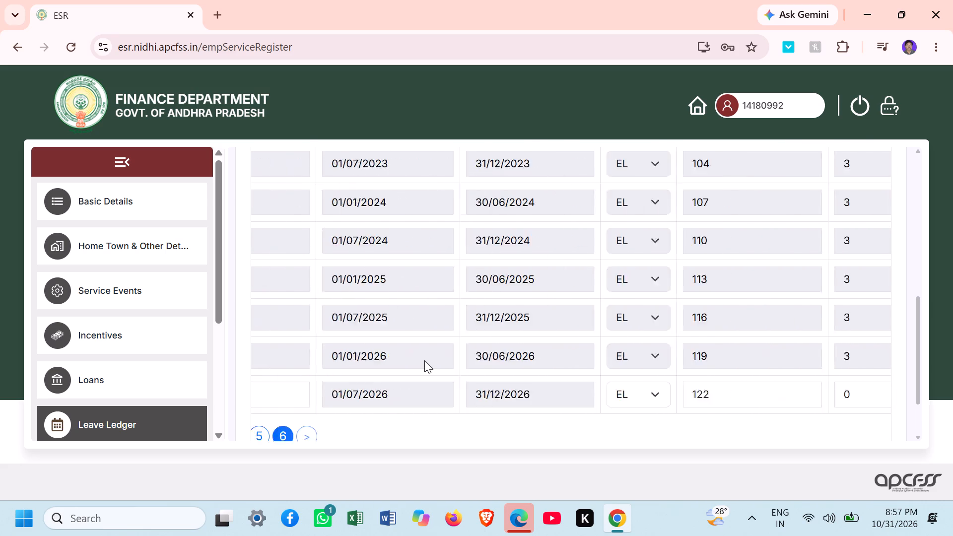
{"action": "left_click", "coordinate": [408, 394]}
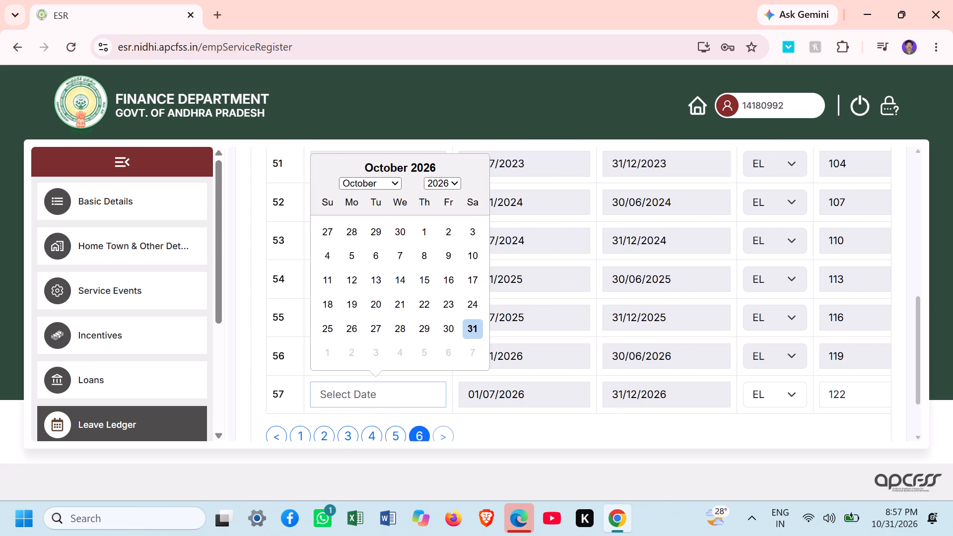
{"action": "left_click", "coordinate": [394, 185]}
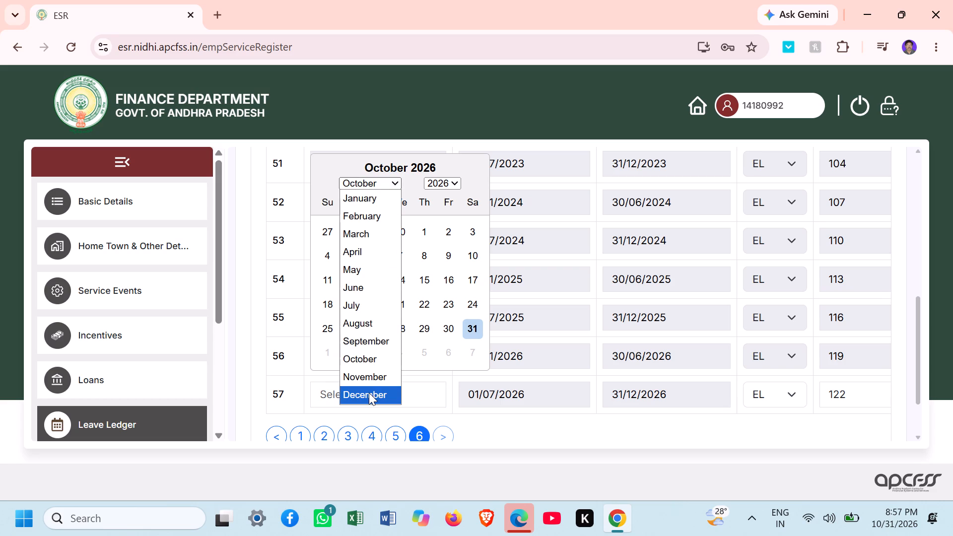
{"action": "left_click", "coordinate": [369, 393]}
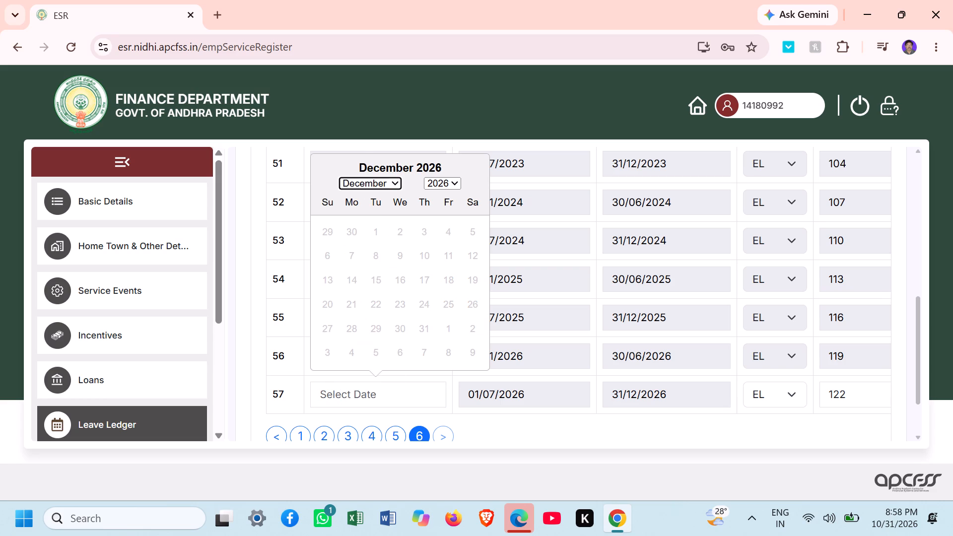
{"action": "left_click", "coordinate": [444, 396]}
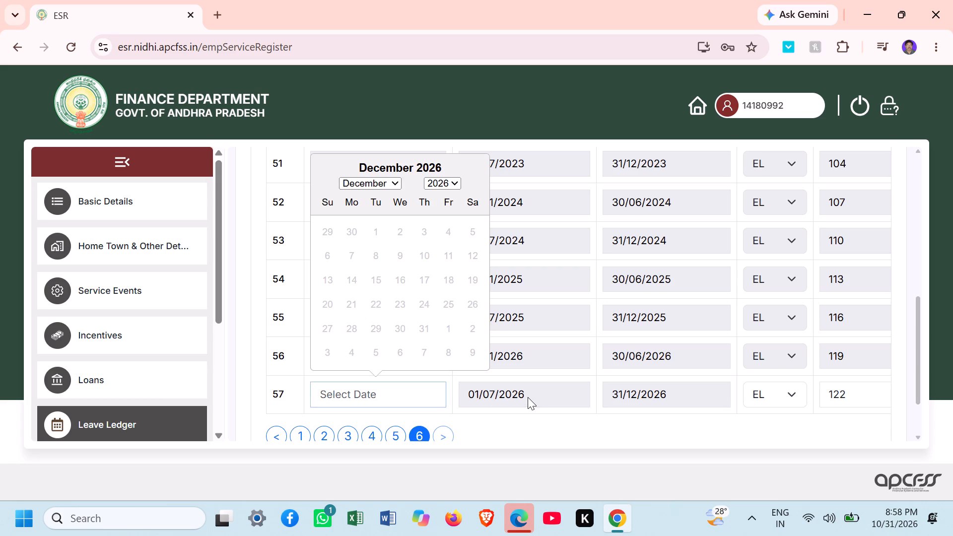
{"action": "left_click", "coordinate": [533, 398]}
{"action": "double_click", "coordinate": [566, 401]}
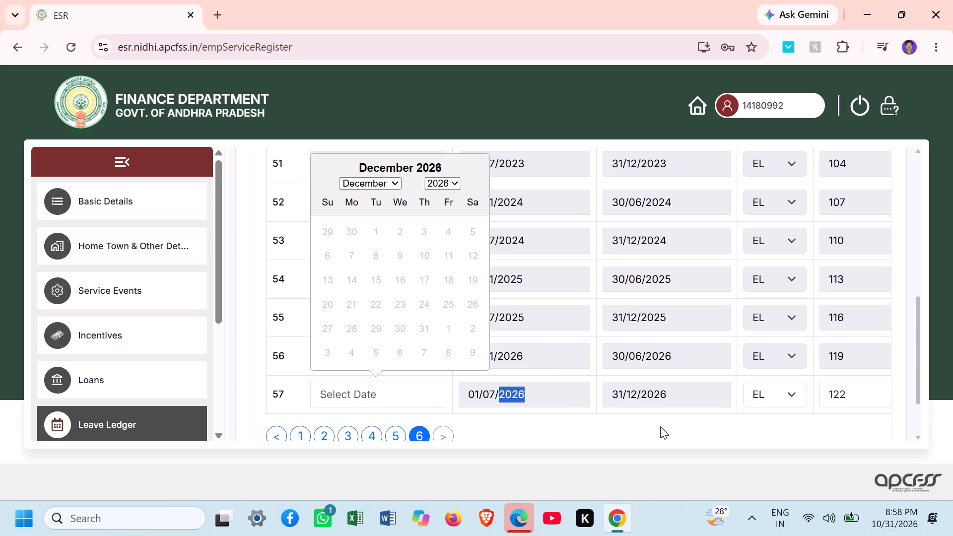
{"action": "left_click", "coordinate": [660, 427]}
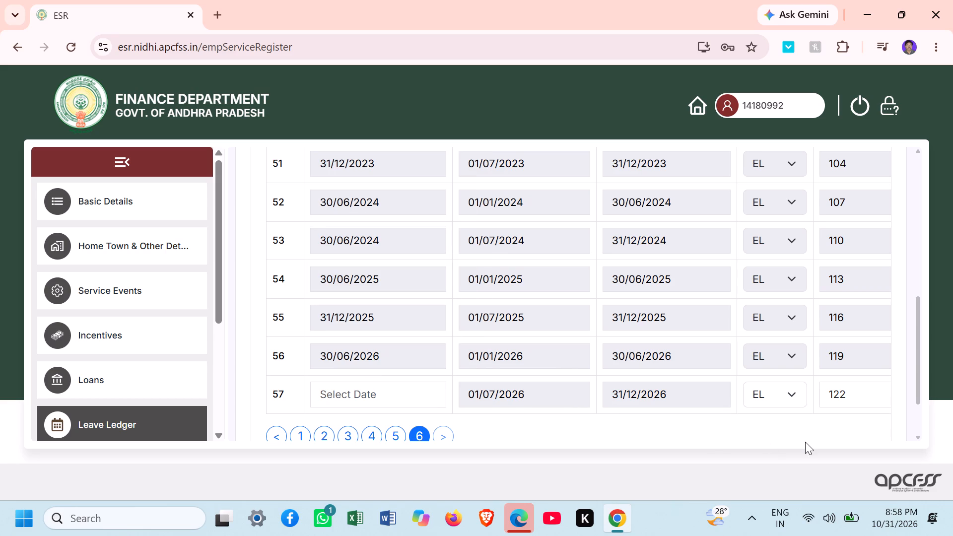
Examine the credit, earned and balance values of the 01/07/2026 to 31/12/2026 EL row.
{"action": "key", "text": "Down"}
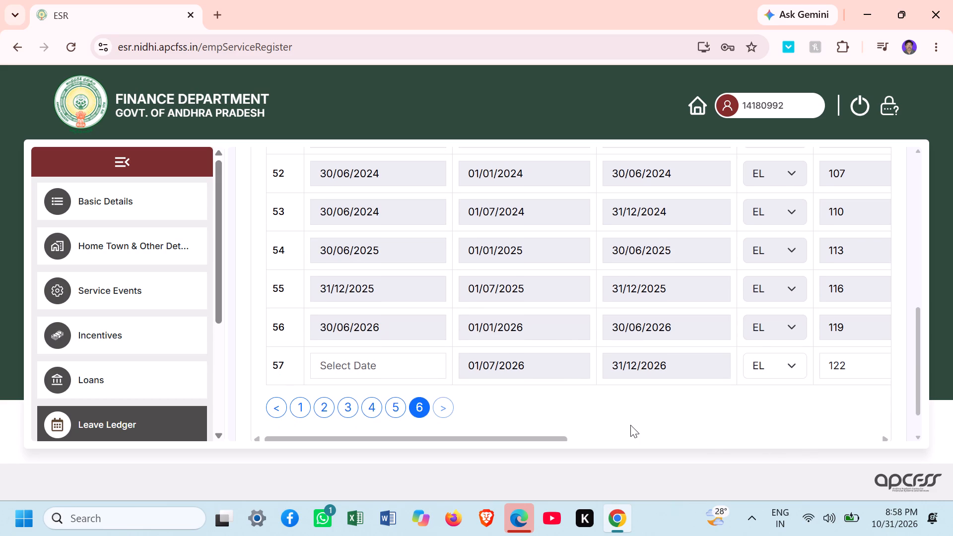
{"action": "left_click_drag", "start_coordinate": [557, 435], "coordinate": [643, 438]}
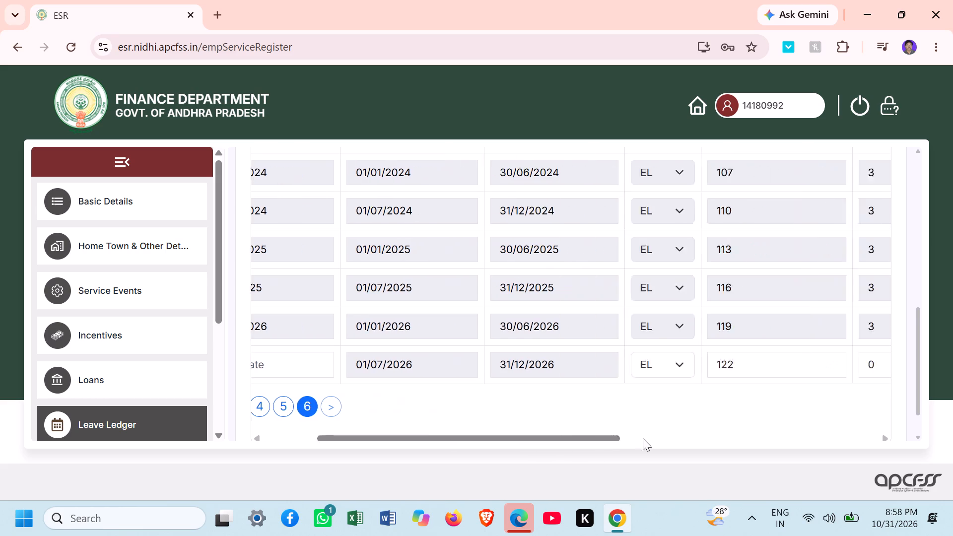
{"action": "left_click_drag", "start_coordinate": [643, 438], "coordinate": [817, 434]}
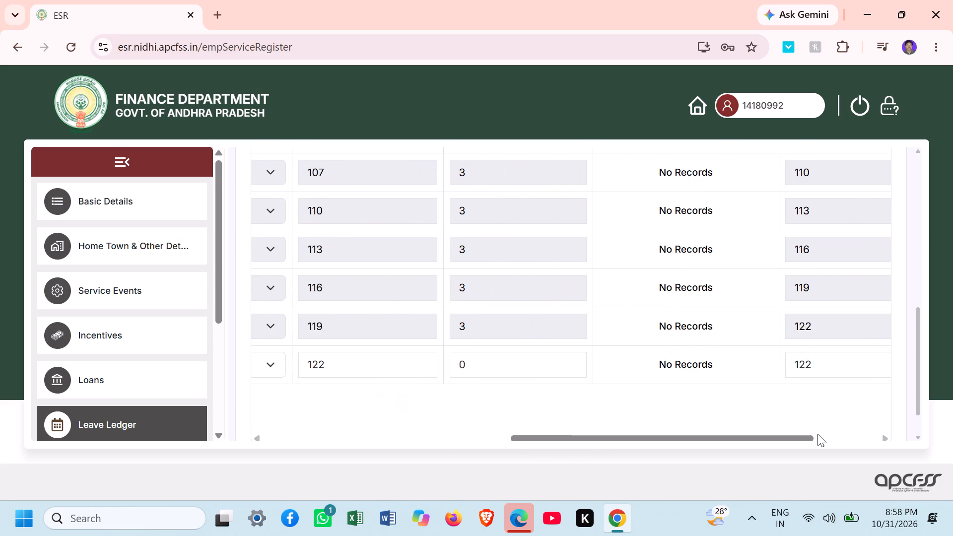
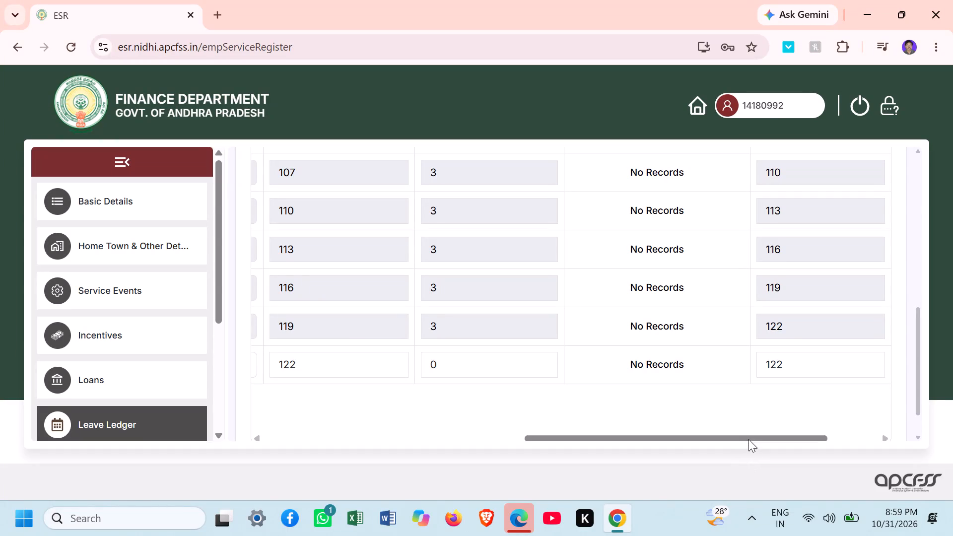
Open page 5 of the EL ledger and review the SR Entry, From and To dates of rows 41 to 50.
{"action": "left_click_drag", "start_coordinate": [748, 439], "coordinate": [460, 472]}
{"action": "left_click", "coordinate": [395, 408]}
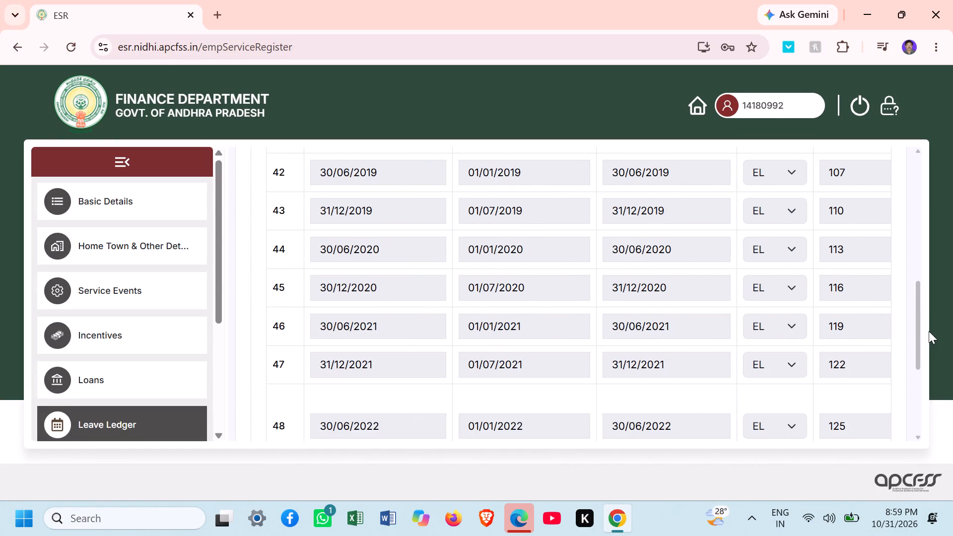
{"action": "left_click_drag", "start_coordinate": [920, 333], "coordinate": [906, 295]}
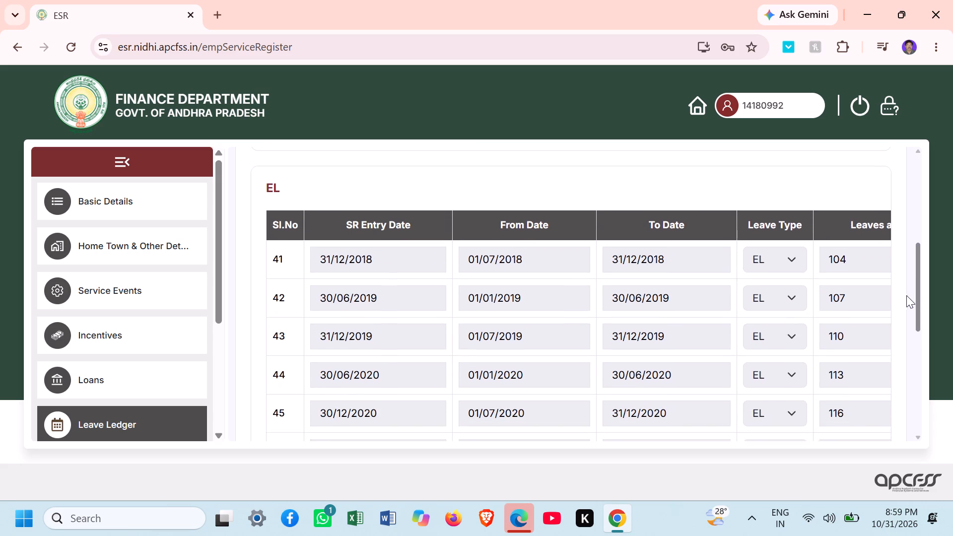
{"action": "left_click_drag", "start_coordinate": [906, 295], "coordinate": [914, 386]}
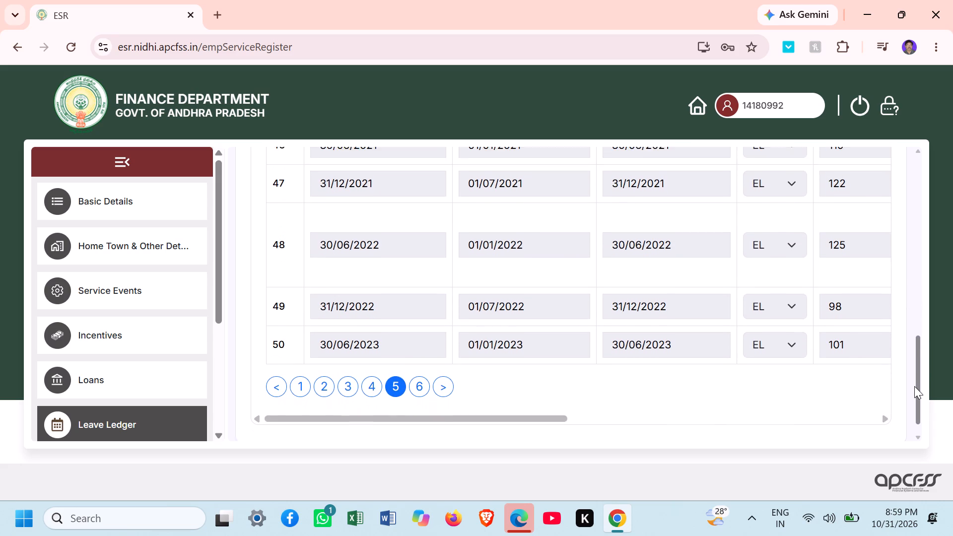
{"action": "left_click_drag", "start_coordinate": [914, 386], "coordinate": [905, 352]}
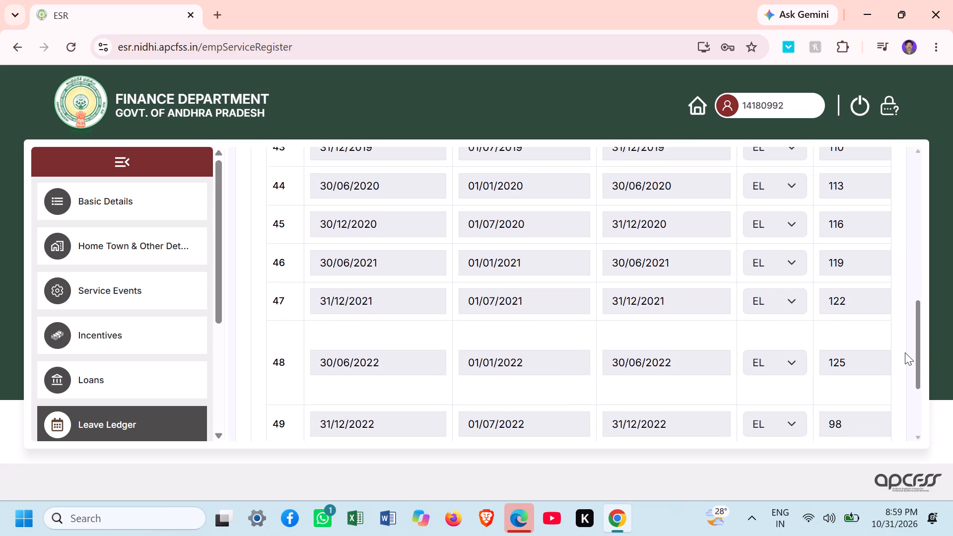
{"action": "left_click_drag", "start_coordinate": [905, 352], "coordinate": [905, 353]}
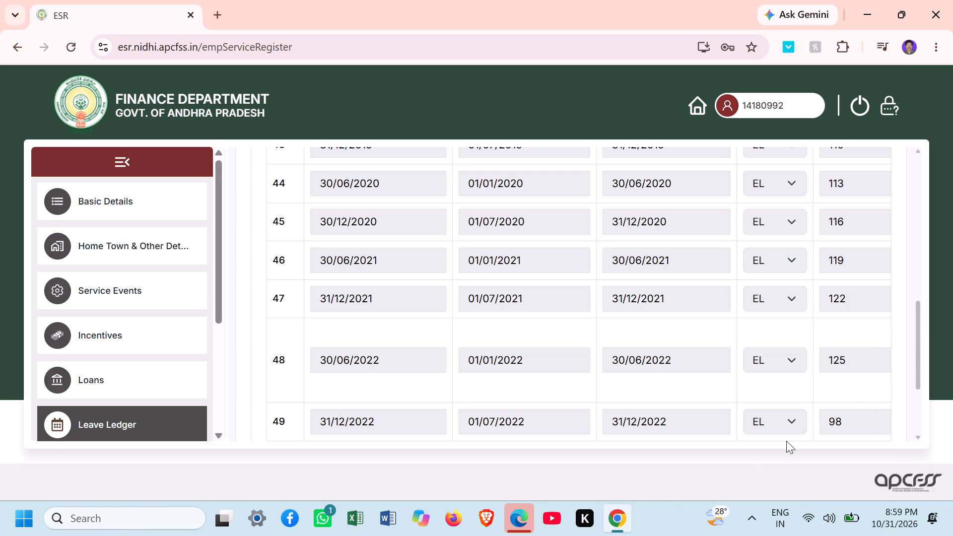
Examine the credit, earned and availed values of the EL rows around the 01/01/2022 to 30/06/2022 period.
{"action": "left_click", "coordinate": [695, 364]}
{"action": "key", "text": "Right"}
{"action": "key", "text": "Right"}
{"action": "key", "text": "Right"}
{"action": "key", "text": "Right"}
{"action": "key", "text": "Right"}
{"action": "key", "text": "Right"}
{"action": "key", "text": "Right"}
{"action": "key", "text": "Right"}
{"action": "key", "text": "Right"}
{"action": "key", "text": "Right"}
{"action": "key", "text": "Right"}
{"action": "key", "text": "Right"}
{"action": "key", "text": "Right"}
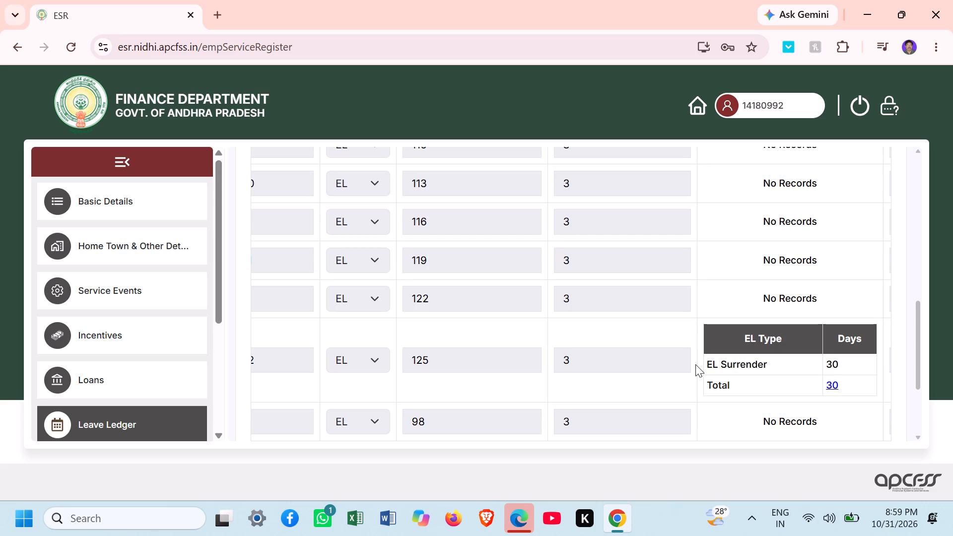
{"action": "key", "text": "Down"}
{"action": "key", "text": "Down"}
{"action": "key", "text": "Down"}
{"action": "key", "text": "Down"}
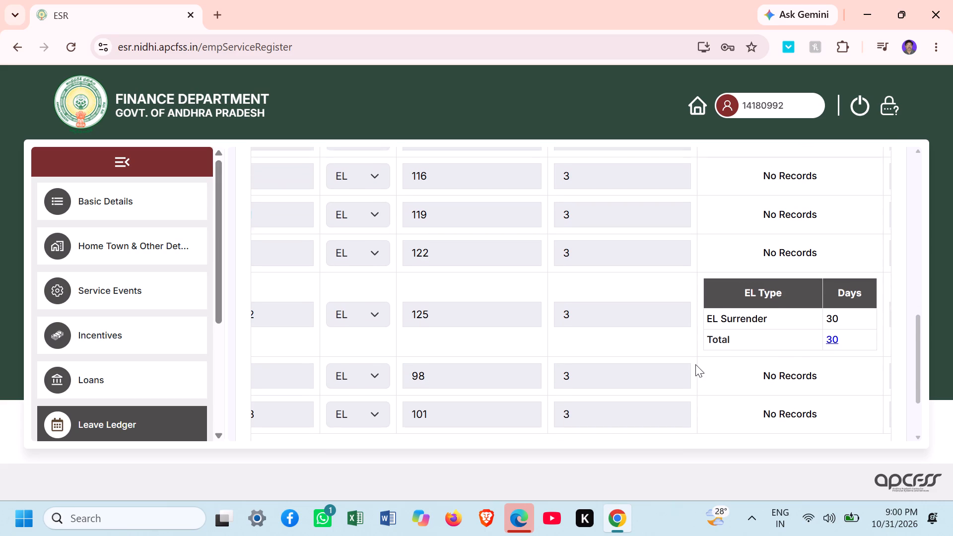
Check the leaves at credit, earned and availed across all EL rows from 01/07/2018 to 30/06/2023.
{"action": "key", "text": "Up"}
{"action": "key", "text": "Up"}
{"action": "key", "text": "Up"}
{"action": "key", "text": "Up"}
{"action": "key", "text": "Up"}
{"action": "key", "text": "Up"}
{"action": "key", "text": "Up"}
{"action": "key", "text": "Up"}
{"action": "key", "text": "Up"}
{"action": "key", "text": "Up"}
{"action": "key", "text": "Up"}
{"action": "key", "text": "Up"}
{"action": "key", "text": "Up"}
{"action": "key", "text": "Up"}
{"action": "key", "text": "Up"}
{"action": "key", "text": "Up"}
{"action": "key", "text": "Up"}
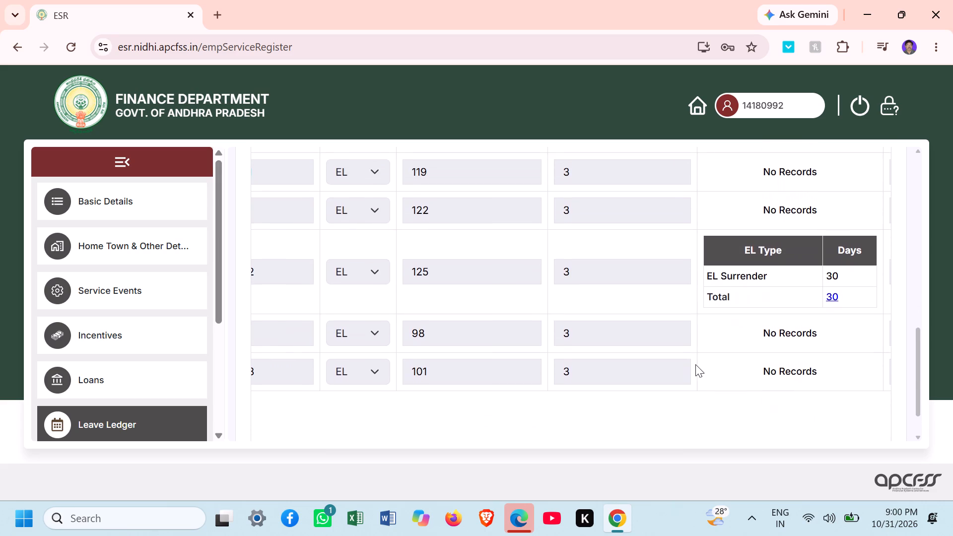
{"action": "key", "text": "Down"}
{"action": "key", "text": "Down"}
{"action": "key", "text": "Down"}
{"action": "key", "text": "Down"}
{"action": "key", "text": "Down"}
{"action": "key", "text": "Down"}
{"action": "key", "text": "Down"}
{"action": "key", "text": "Down"}
{"action": "key", "text": "Down"}
{"action": "key", "text": "Down"}
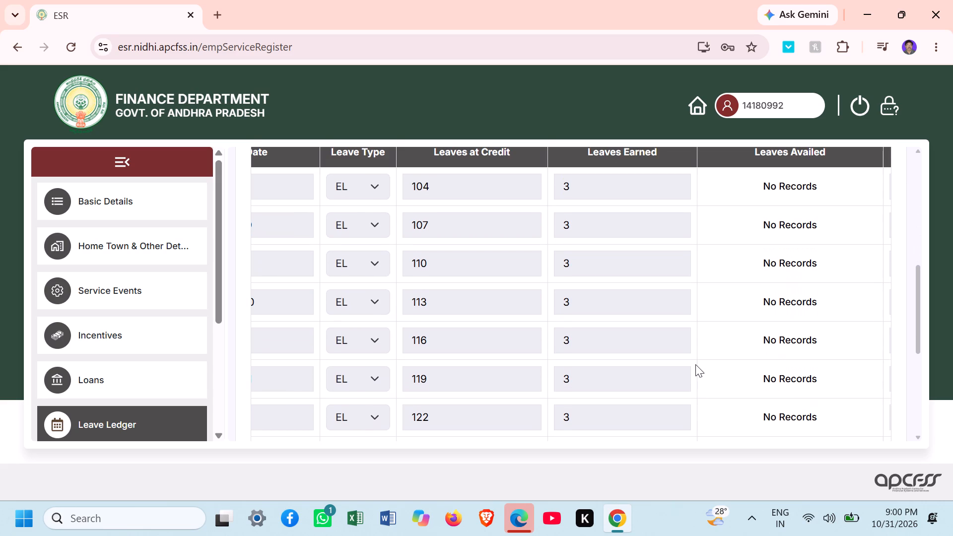
{"action": "key", "text": "Up"}
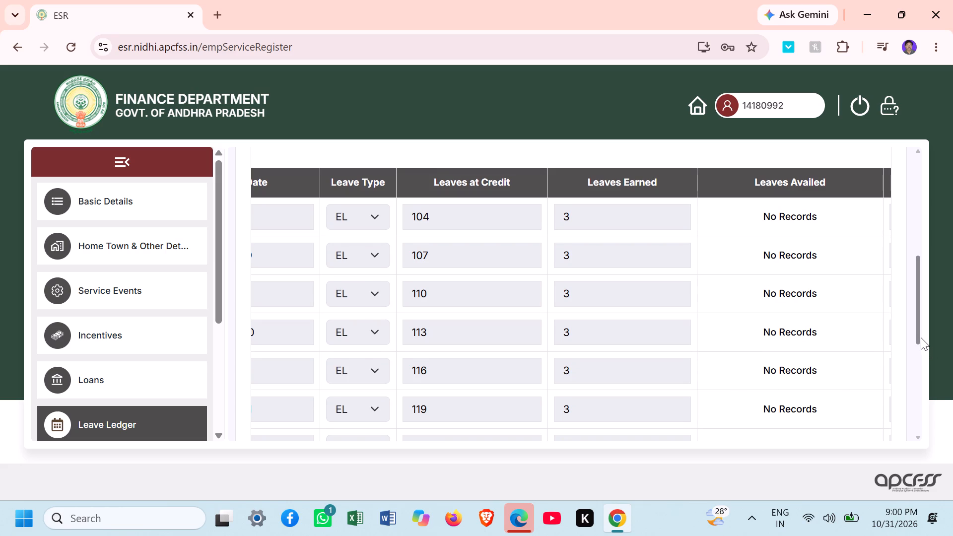
Open page 4 of the EL ledger to view the earlier half-year rows.
{"action": "left_click", "coordinate": [920, 437]}
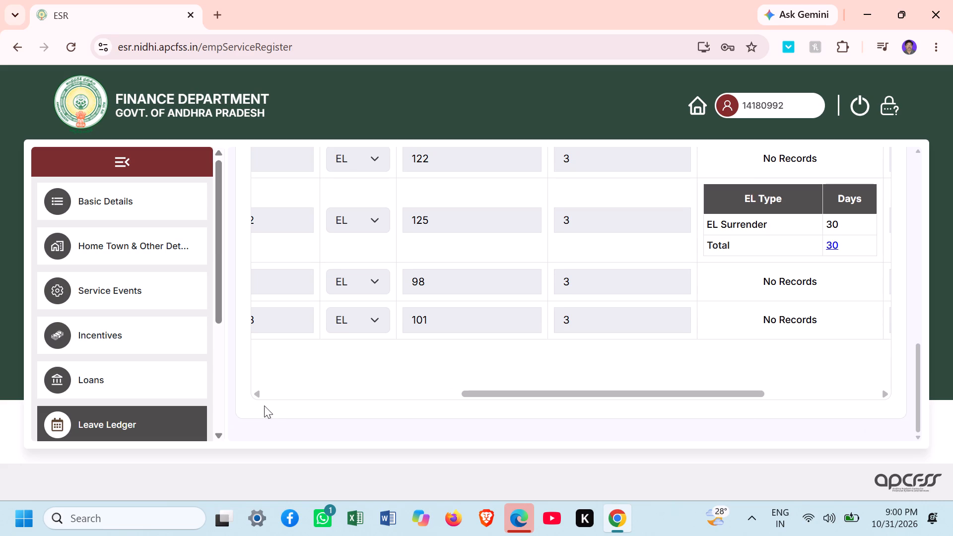
{"action": "left_click", "coordinate": [258, 395]}
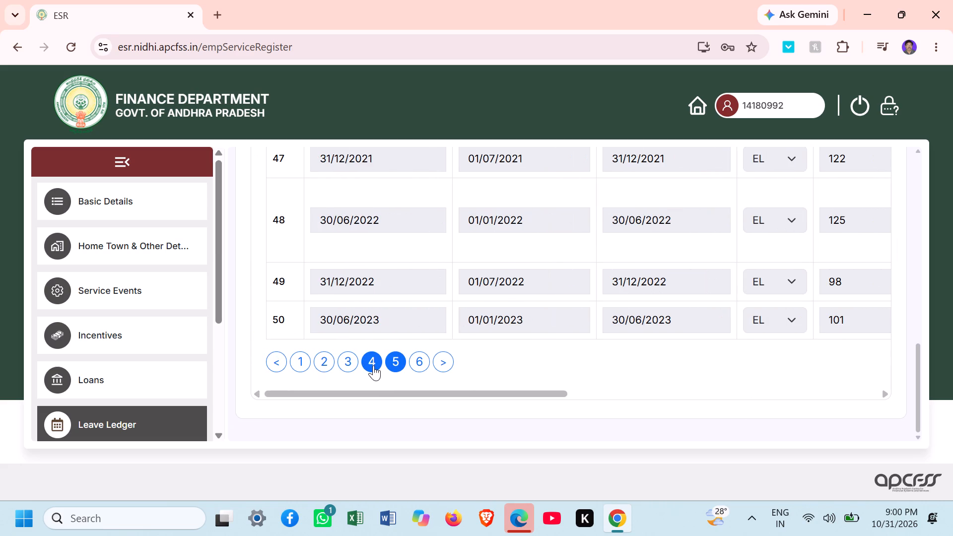
{"action": "left_click", "coordinate": [373, 365]}
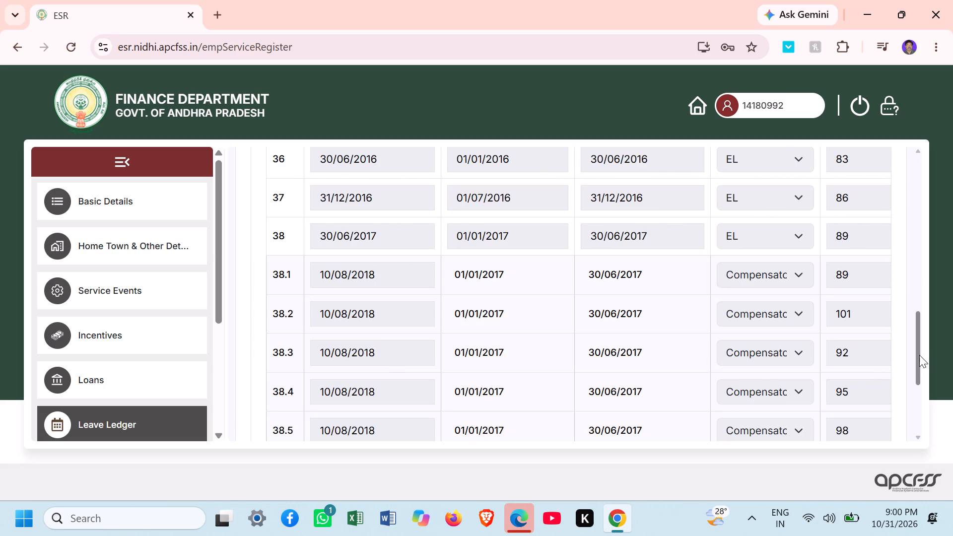
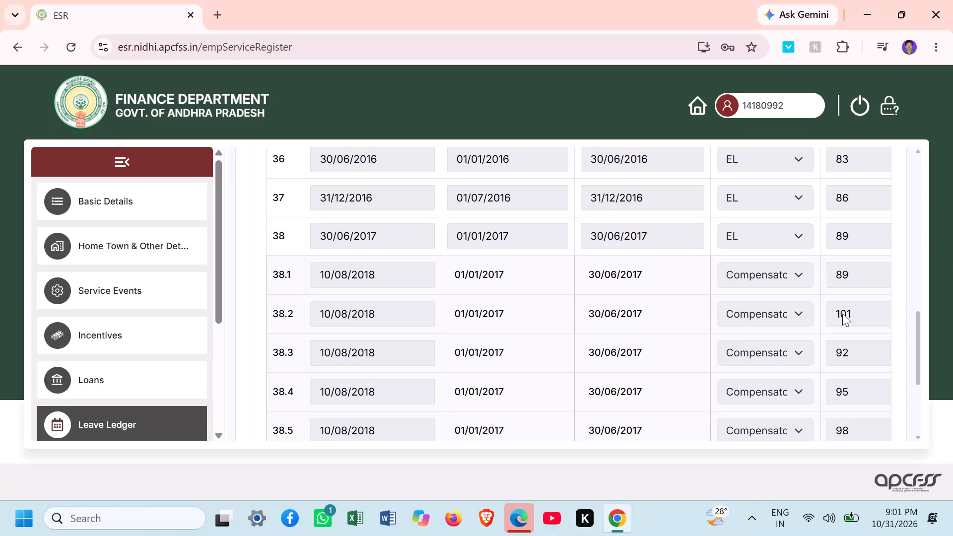
Examine the credit, earned, availed and closing leave figures of rows 36 to 38.5, including the compensatory entries for 01/01/2017 to 30/06/2017.
{"action": "left_click", "coordinate": [864, 344]}
{"action": "key", "text": "Right"}
{"action": "key", "text": "Right"}
{"action": "key", "text": "Right"}
{"action": "key", "text": "Right"}
{"action": "key", "text": "Right"}
{"action": "key", "text": "Right"}
{"action": "key", "text": "Right"}
{"action": "key", "text": "Right"}
{"action": "key", "text": "Right"}
{"action": "key", "text": "Right"}
{"action": "key", "text": "Right"}
{"action": "key", "text": "Right"}
{"action": "key", "text": "Right"}
{"action": "key", "text": "Right"}
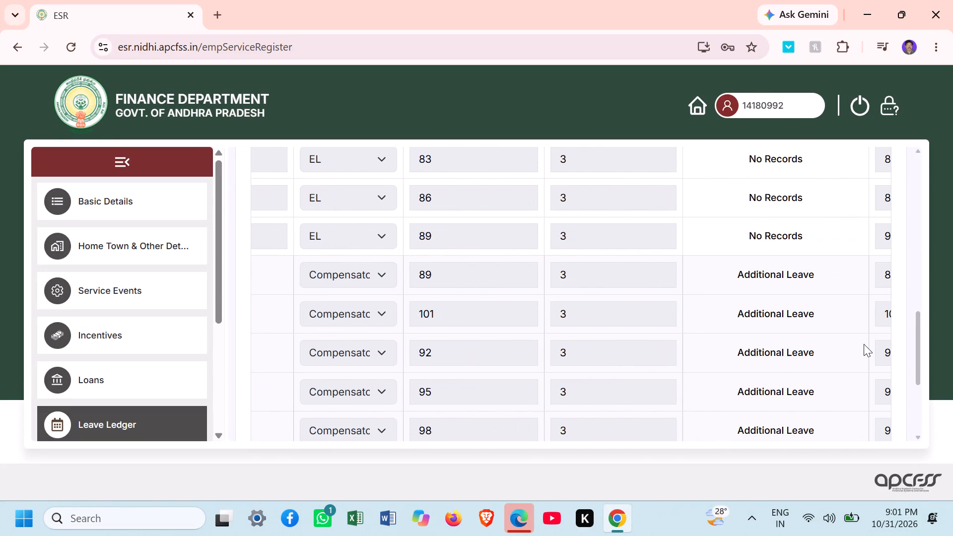
{"action": "key", "text": "Left"}
{"action": "key", "text": "Left"}
{"action": "key", "text": "Left"}
{"action": "key", "text": "Left"}
{"action": "key", "text": "Left"}
{"action": "key", "text": "Left"}
{"action": "key", "text": "Left"}
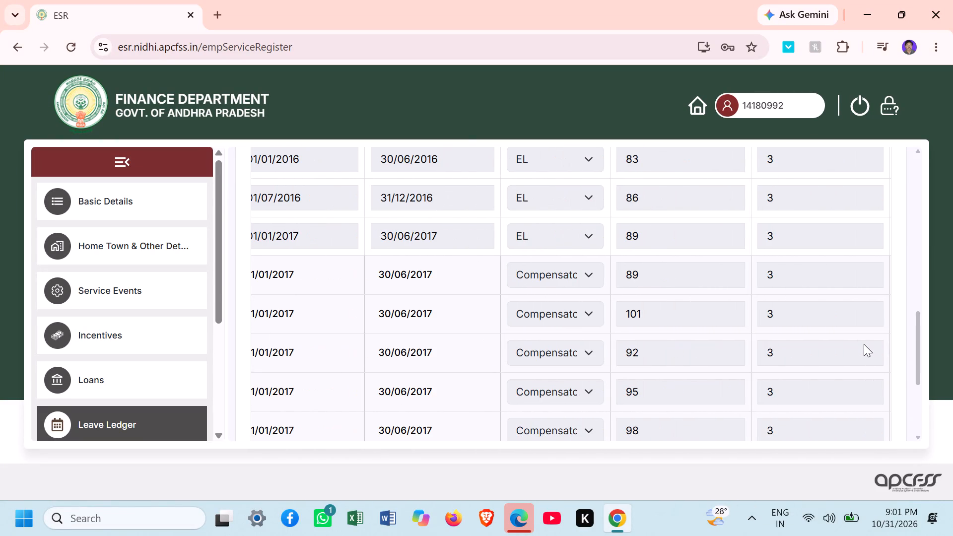
{"action": "key", "text": "Right"}
{"action": "key", "text": "Right"}
{"action": "key", "text": "Right"}
{"action": "key", "text": "Right"}
{"action": "key", "text": "Right"}
{"action": "key", "text": "Right"}
{"action": "key", "text": "Right"}
{"action": "key", "text": "Right"}
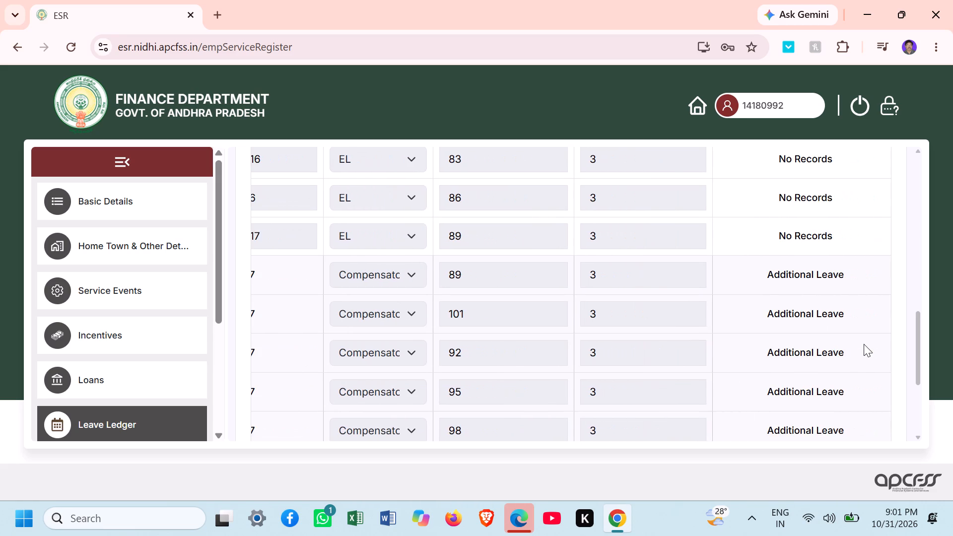
{"action": "key", "text": "Right"}
{"action": "key", "text": "Right"}
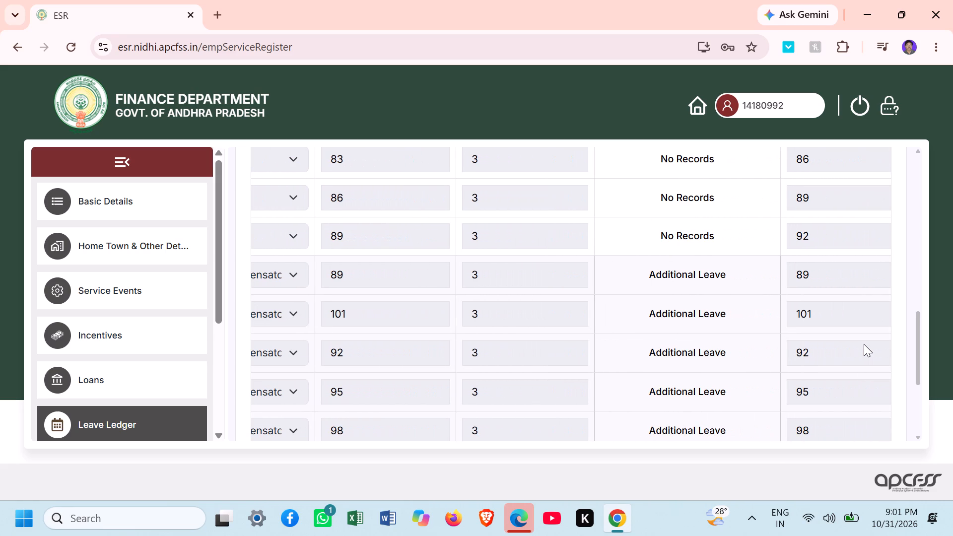
{"action": "key", "text": "Right"}
{"action": "key", "text": "Right"}
{"action": "key", "text": "Right"}
{"action": "key", "text": "Right"}
{"action": "key", "text": "Right"}
{"action": "key", "text": "Right"}
{"action": "key", "text": "Right"}
{"action": "key", "text": "Right"}
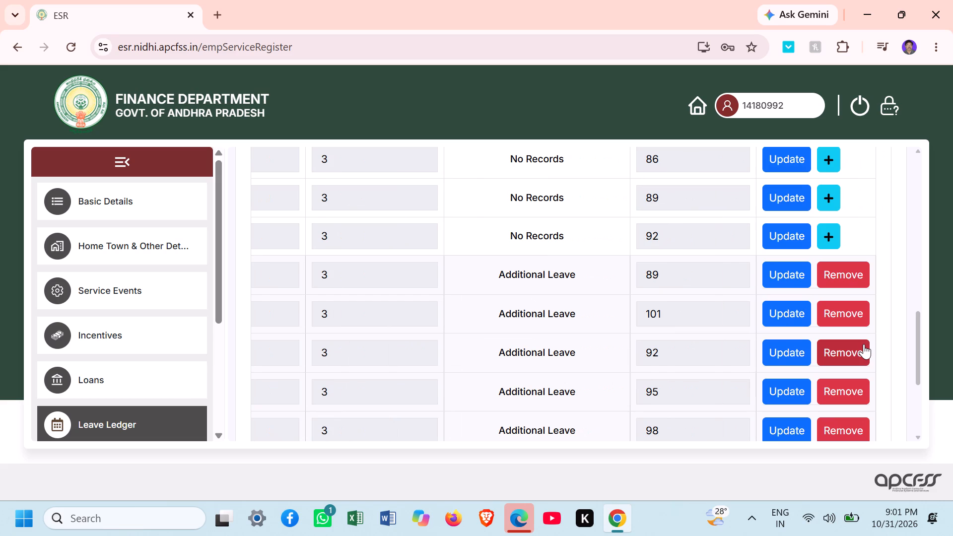
Compare the leaves at credit with the closing figures of compensatory rows 38.1 to 38.5 against EL row 38.
{"action": "key", "text": "Left"}
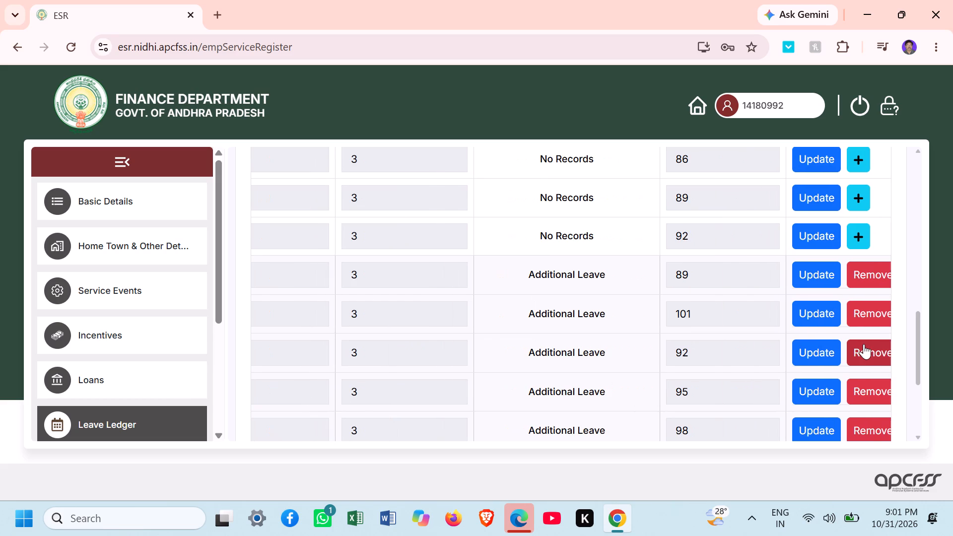
{"action": "key", "text": "Left"}
{"action": "key", "text": "Left"}
{"action": "key", "text": "Left"}
{"action": "key", "text": "Left"}
{"action": "key", "text": "Left"}
{"action": "key", "text": "Left"}
{"action": "key", "text": "Left"}
{"action": "key", "text": "Left"}
{"action": "key", "text": "Left"}
{"action": "key", "text": "Left"}
{"action": "key", "text": "Left"}
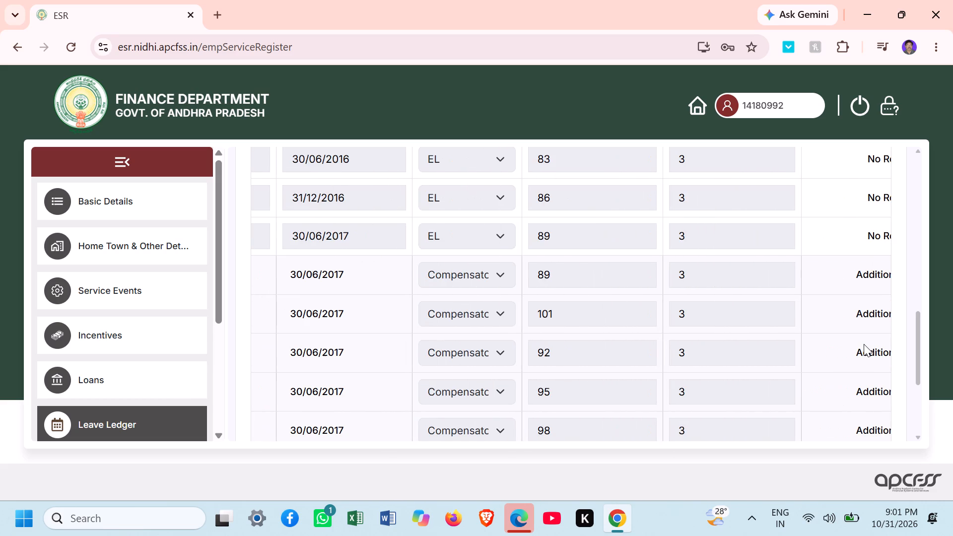
{"action": "key", "text": "Right"}
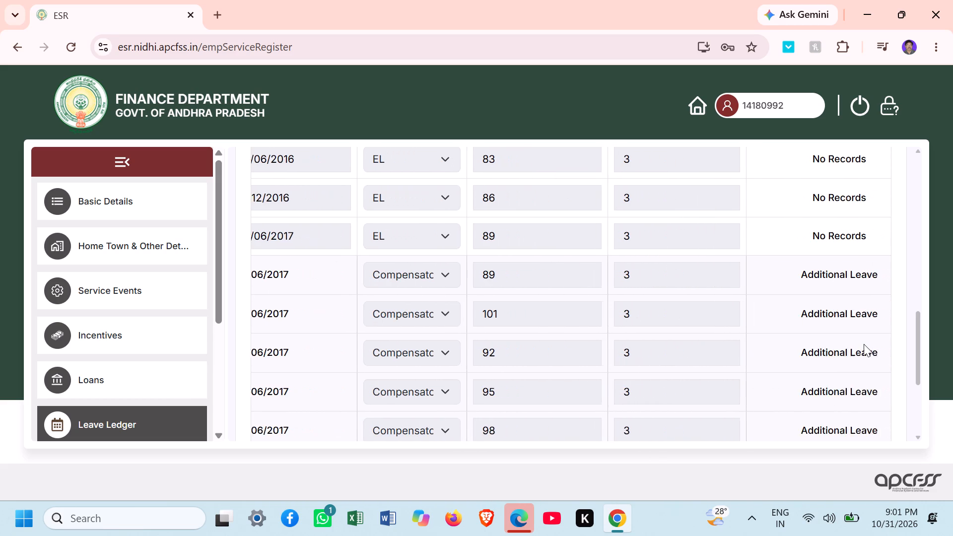
{"action": "key", "text": "Right"}
{"action": "key", "text": "Right"}
{"action": "key", "text": "Right"}
{"action": "key", "text": "Right"}
{"action": "key", "text": "Right"}
{"action": "key", "text": "Right"}
{"action": "key", "text": "Right"}
{"action": "key", "text": "Right"}
{"action": "key", "text": "Right"}
{"action": "key", "text": "Right"}
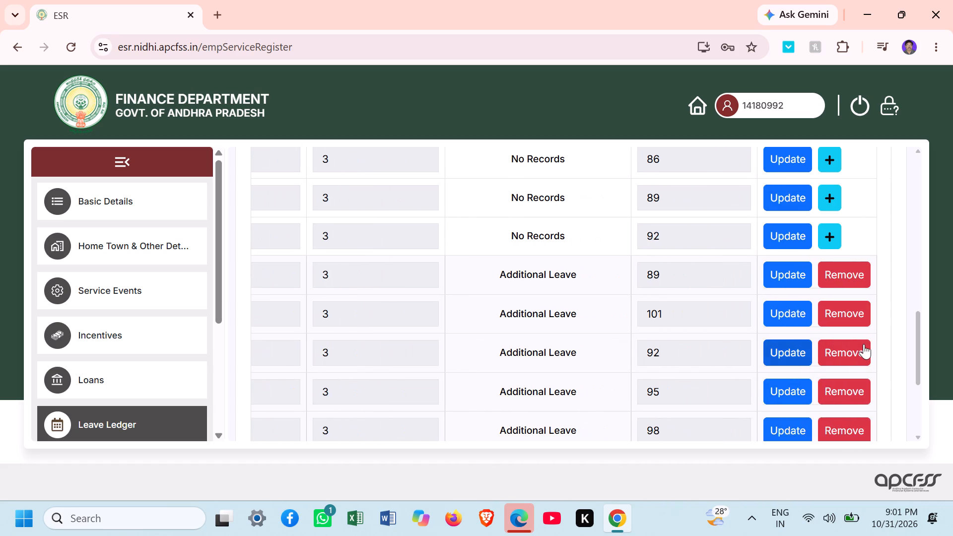
{"action": "key", "text": "Right"}
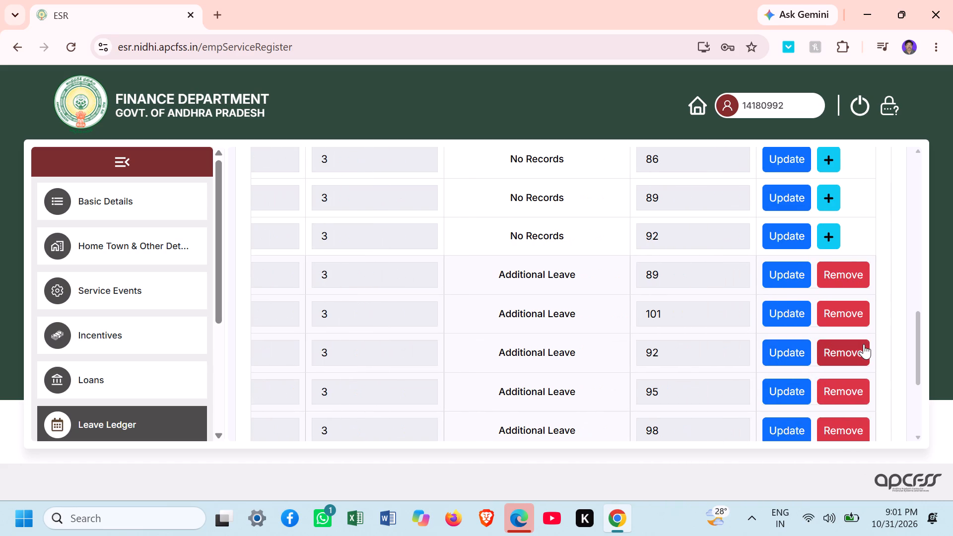
{"action": "key", "text": "Left"}
{"action": "key", "text": "Left"}
{"action": "key", "text": "Left"}
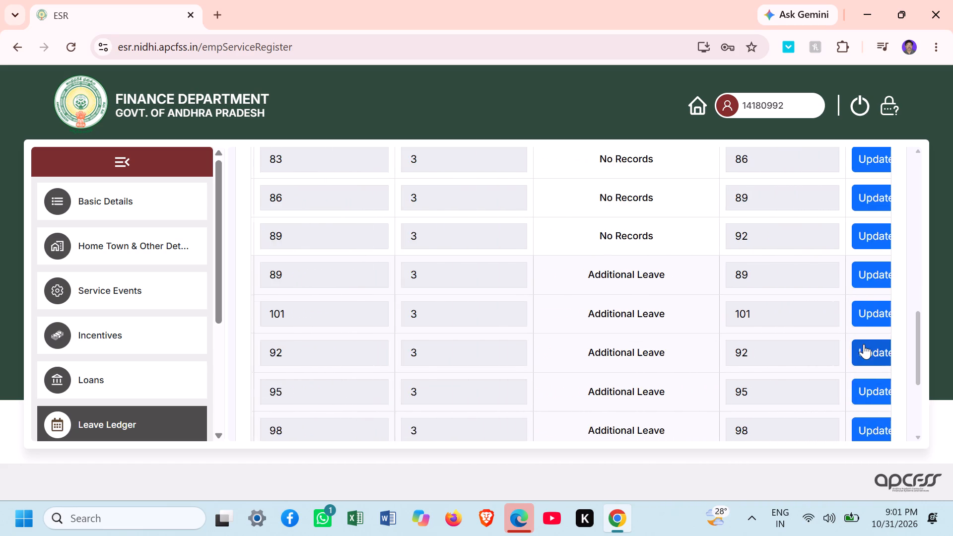
{"action": "key", "text": "Left"}
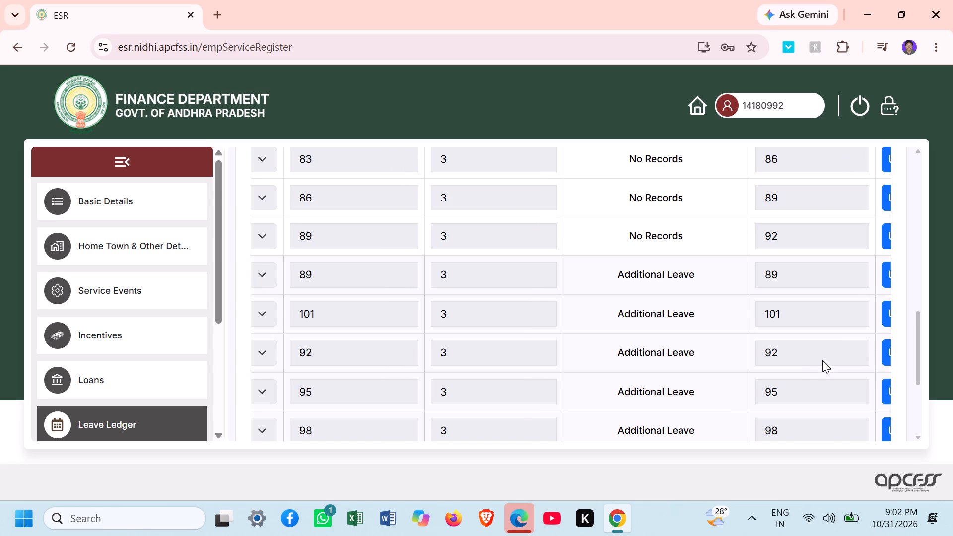
Open compensatory row 38.1 for editing and set its leaves at credit to 92.
{"action": "left_click", "coordinate": [887, 271]}
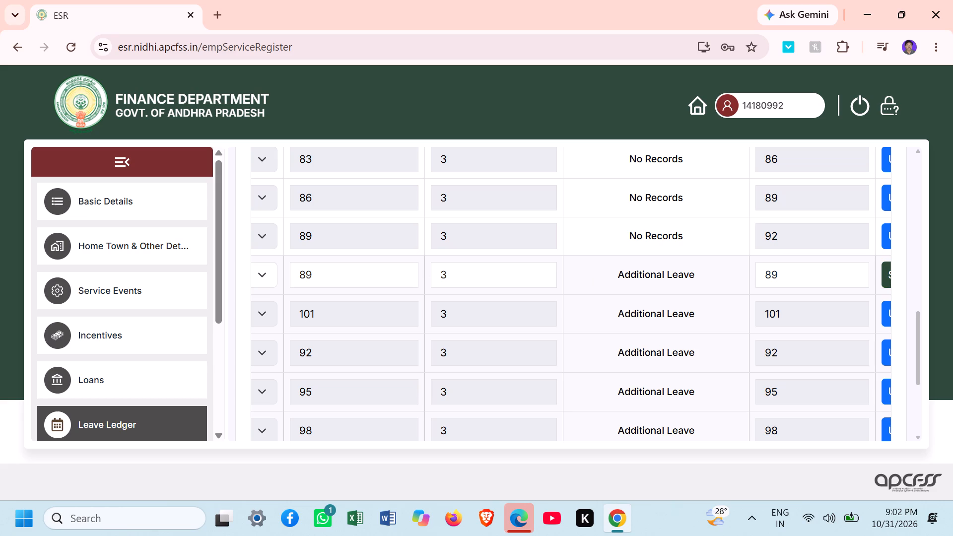
{"action": "left_click", "coordinate": [355, 277]}
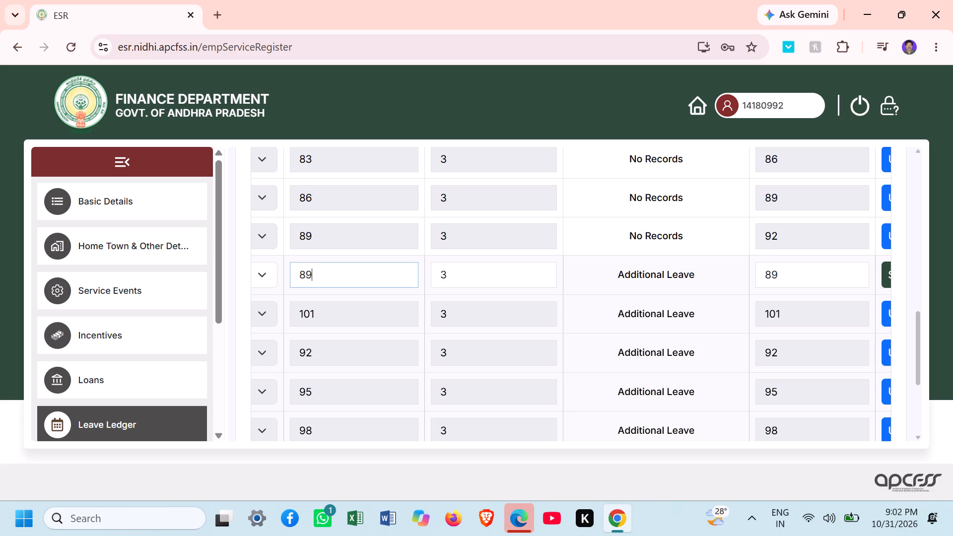
{"action": "key", "text": "BackSpace"}
{"action": "key", "text": "BackSpace"}
{"action": "key", "text": "9"}
{"action": "key", "text": "2"}
{"action": "left_click", "coordinate": [598, 281]}
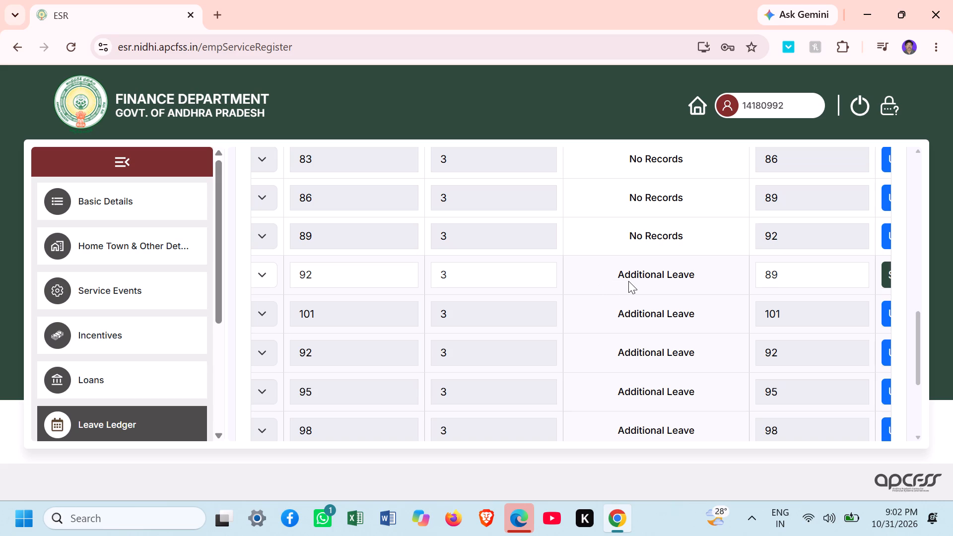
{"action": "left_click", "coordinate": [628, 281]}
{"action": "left_click", "coordinate": [692, 283]}
{"action": "left_click", "coordinate": [638, 281]}
{"action": "key", "text": "Right"}
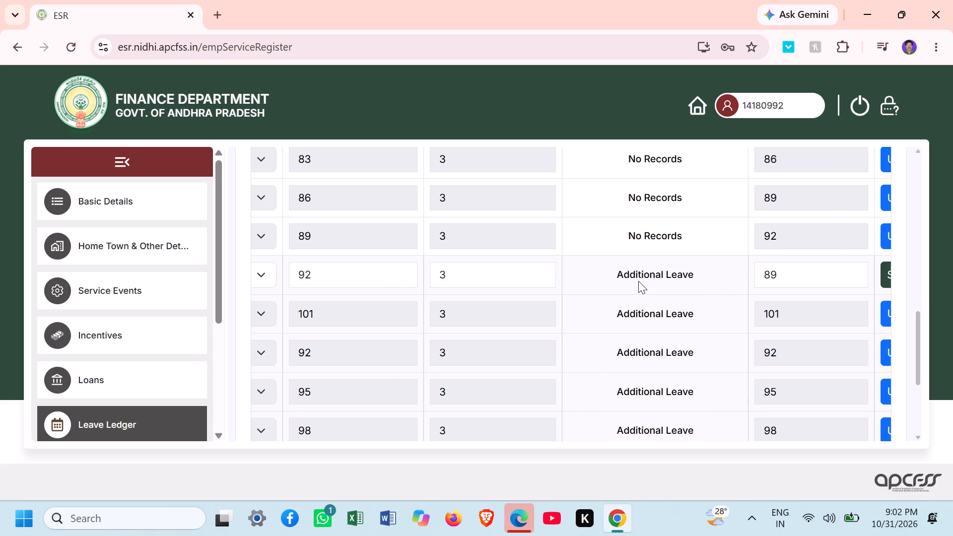
Check the SR Entry, From and To dates and the leave type of row 38.1.
{"action": "key", "text": "Left"}
{"action": "key", "text": "Left"}
{"action": "key", "text": "Left"}
{"action": "key", "text": "Left"}
{"action": "key", "text": "Left"}
{"action": "key", "text": "Left"}
{"action": "key", "text": "Left"}
{"action": "key", "text": "Left"}
{"action": "key", "text": "Left"}
{"action": "key", "text": "Left"}
{"action": "key", "text": "Left"}
{"action": "key", "text": "Left"}
{"action": "key", "text": "Left"}
{"action": "key", "text": "Left"}
{"action": "key", "text": "Left"}
{"action": "key", "text": "Left"}
{"action": "key", "text": "Left"}
{"action": "key", "text": "Left"}
{"action": "key", "text": "Left"}
{"action": "key", "text": "Left"}
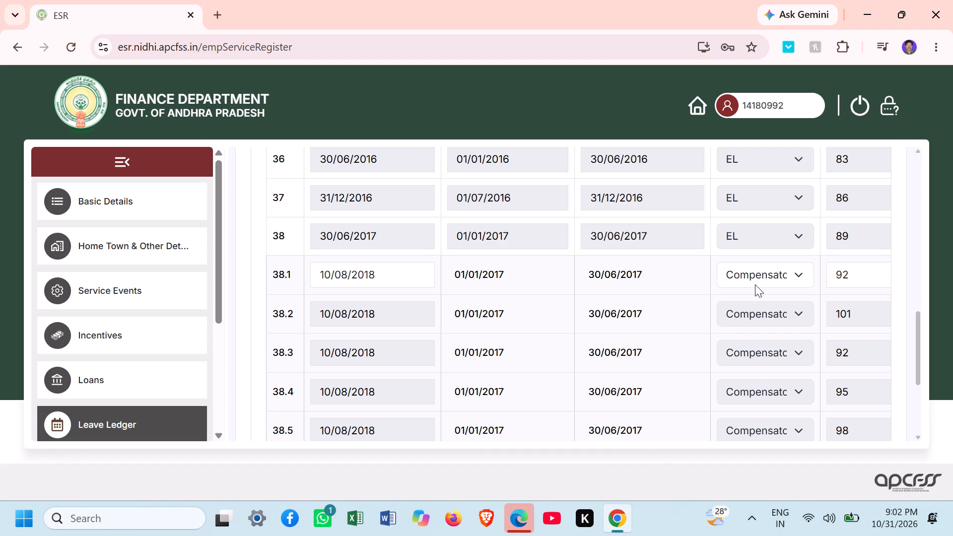
{"action": "left_click", "coordinate": [648, 271]}
Set the closing leave figure of compensatory row 38.1 to 95.
{"action": "key", "text": "Right"}
{"action": "key", "text": "Right"}
{"action": "key", "text": "Right"}
{"action": "key", "text": "Right"}
{"action": "key", "text": "Right"}
{"action": "key", "text": "Right"}
{"action": "key", "text": "Right"}
{"action": "key", "text": "Right"}
{"action": "key", "text": "Right"}
{"action": "key", "text": "Right"}
{"action": "key", "text": "Right"}
{"action": "key", "text": "Right"}
{"action": "key", "text": "Right"}
{"action": "key", "text": "Right"}
{"action": "key", "text": "Right"}
{"action": "key", "text": "Right"}
{"action": "key", "text": "Right"}
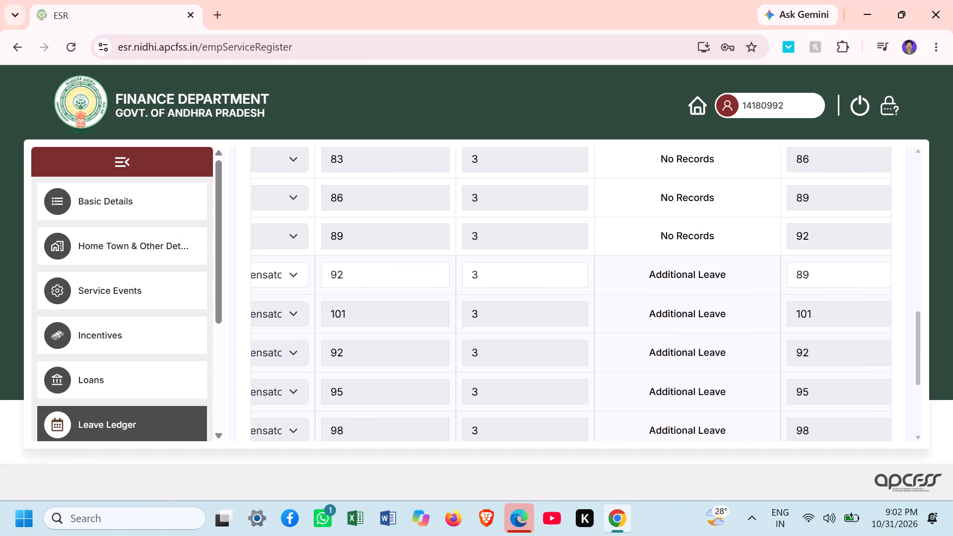
{"action": "left_click", "coordinate": [830, 277]}
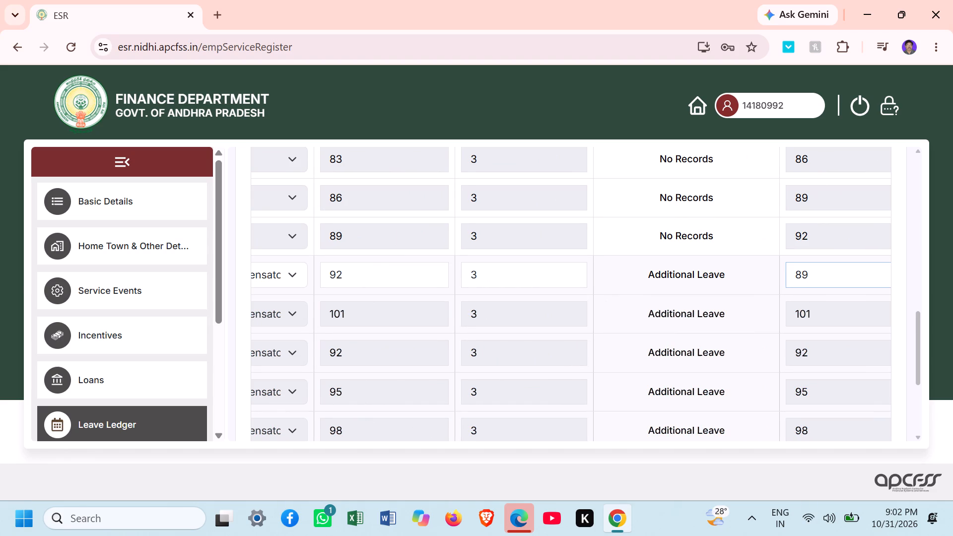
{"action": "key", "text": "BackSpace"}
{"action": "key", "text": "BackSpace"}
{"action": "key", "text": "9"}
{"action": "key", "text": "5"}
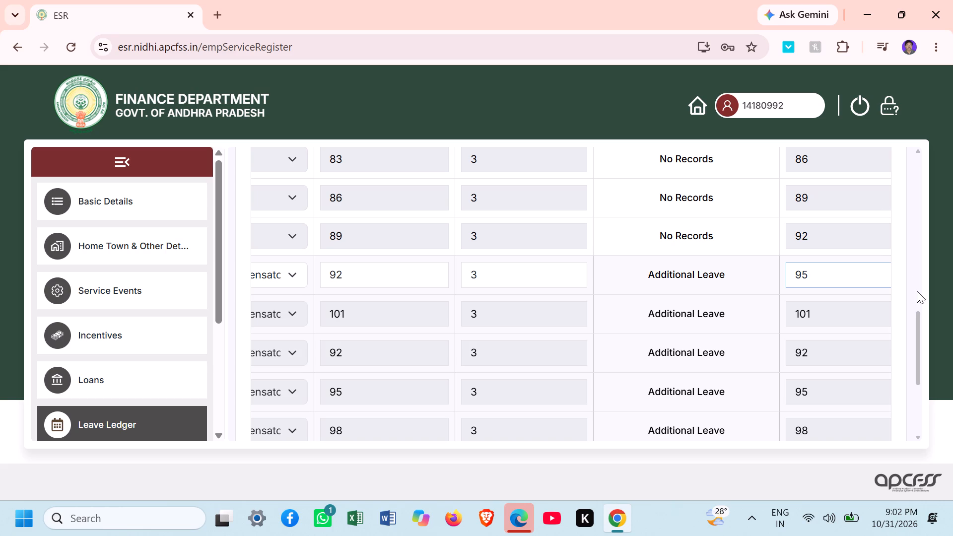
{"action": "key", "text": "Right"}
Save the edited compensatory row 38.1 and acknowledge the update.
{"action": "left_click", "coordinate": [621, 286]}
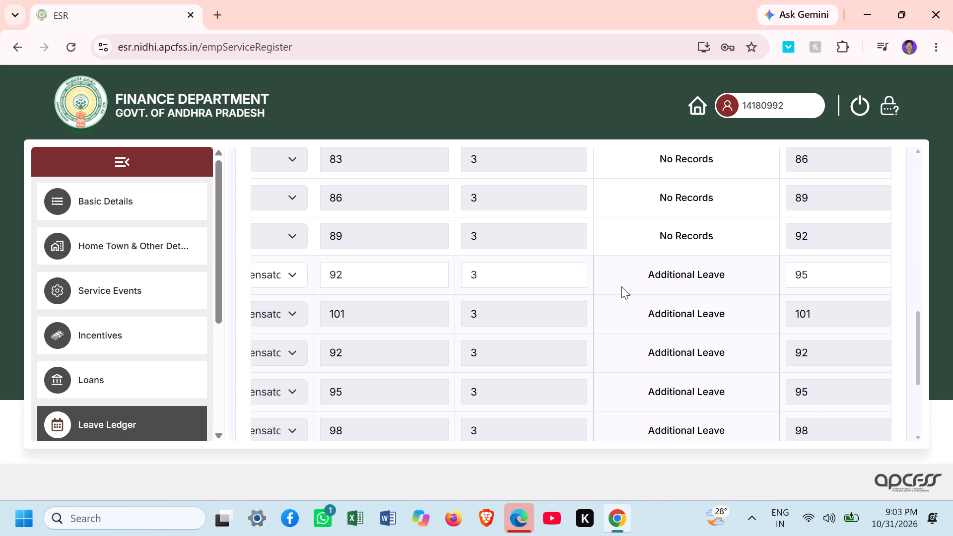
{"action": "key", "text": "Right"}
{"action": "key", "text": "Right"}
{"action": "key", "text": "Right"}
{"action": "key", "text": "Right"}
{"action": "key", "text": "Right"}
{"action": "key", "text": "Right"}
{"action": "key", "text": "Right"}
{"action": "key", "text": "Right"}
{"action": "key", "text": "Right"}
{"action": "key", "text": "Right"}
{"action": "key", "text": "Right"}
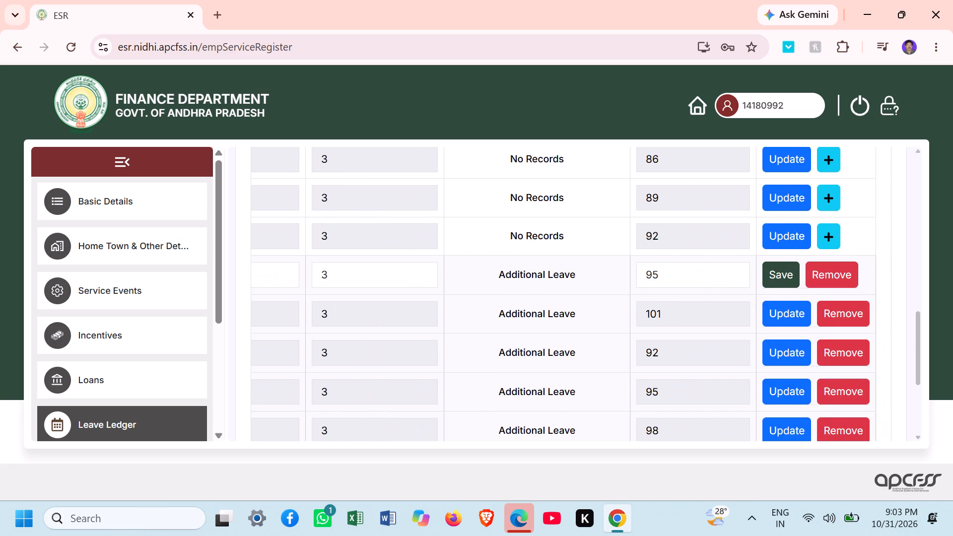
{"action": "left_click", "coordinate": [781, 268]}
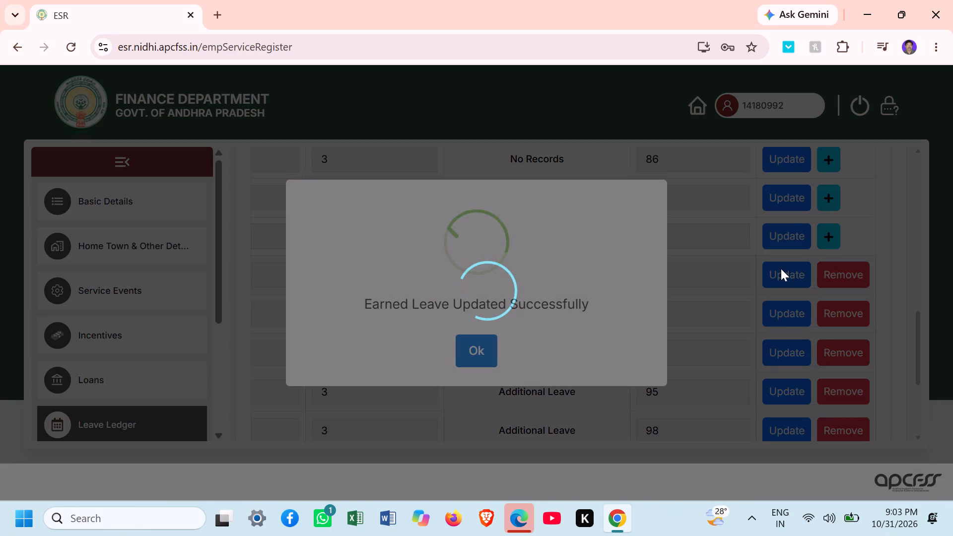
{"action": "left_click", "coordinate": [480, 346]}
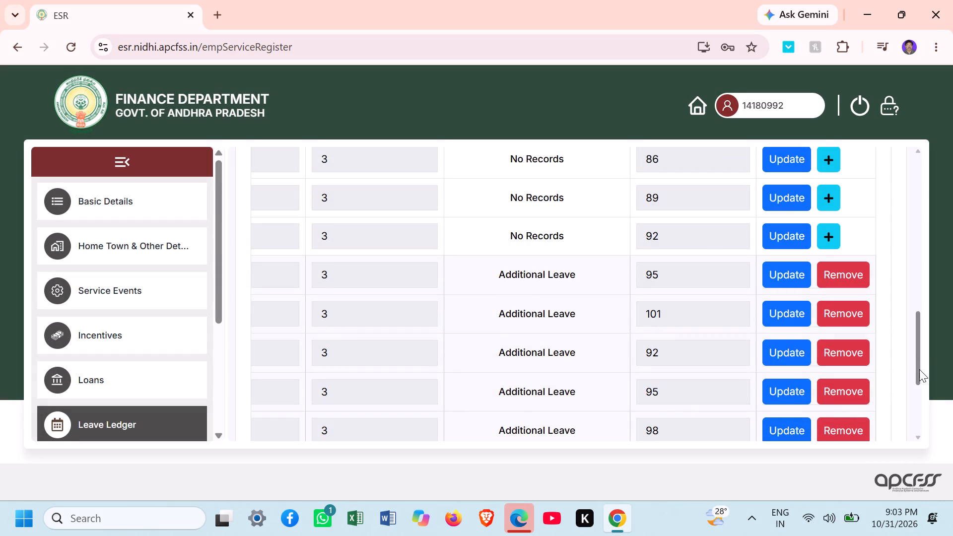
Review the closing leave balances on page 4 of the ledger, along with the dates and leave types of rows 38.3 to 40.
{"action": "left_click_drag", "start_coordinate": [919, 369], "coordinate": [922, 410]}
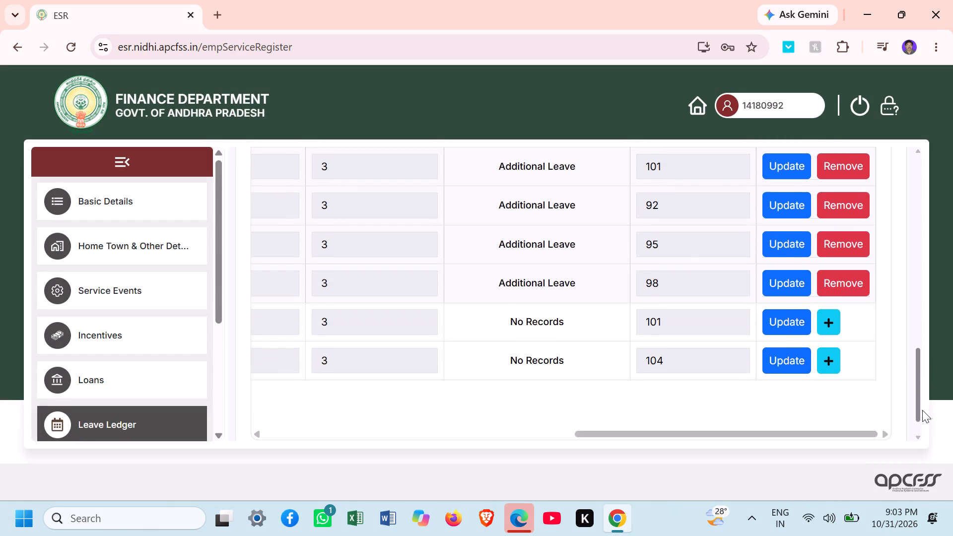
{"action": "left_click_drag", "start_coordinate": [922, 410], "coordinate": [922, 397]}
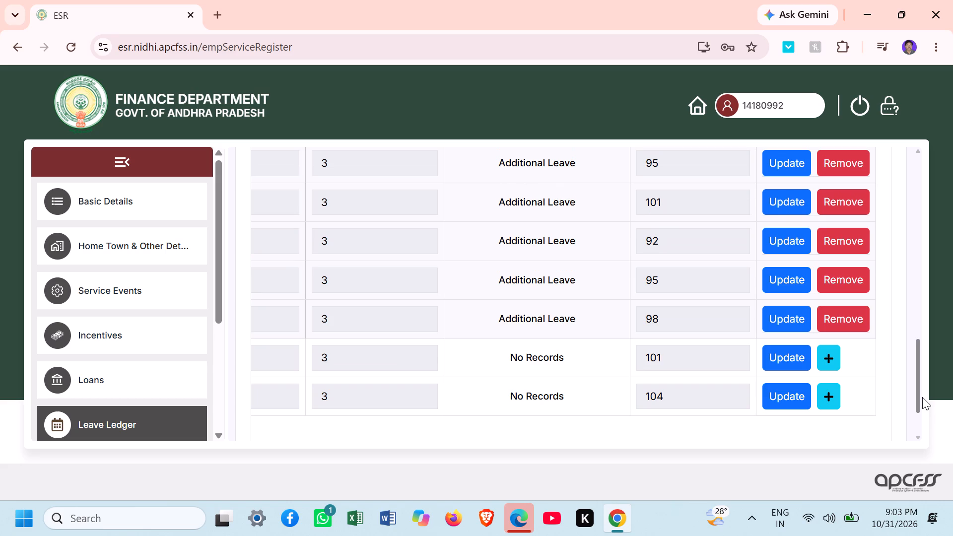
{"action": "left_click_drag", "start_coordinate": [922, 397], "coordinate": [923, 374]}
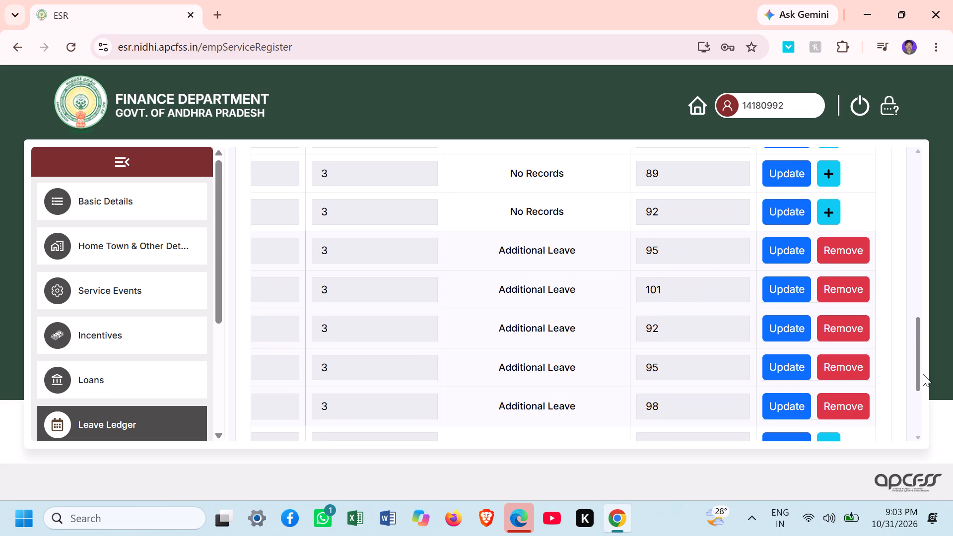
{"action": "left_click_drag", "start_coordinate": [923, 374], "coordinate": [923, 375]}
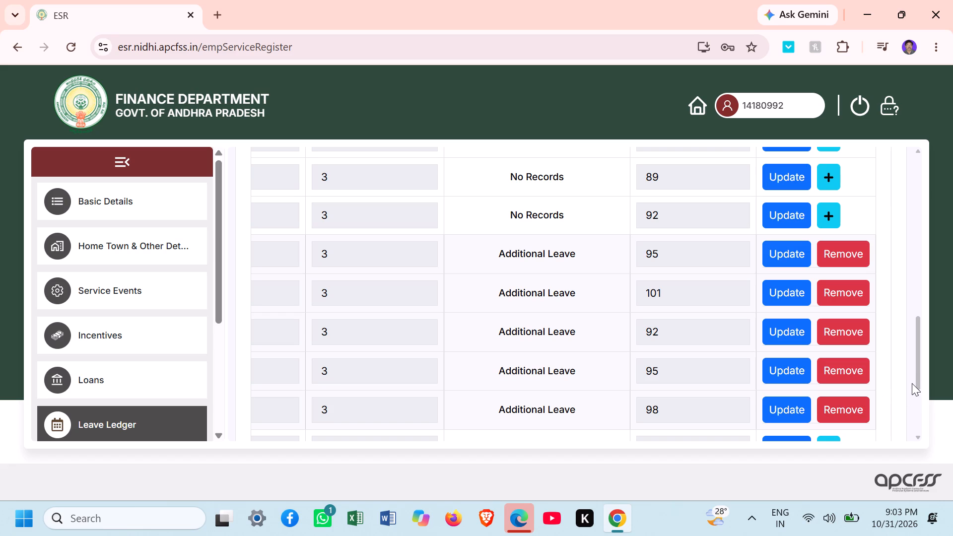
{"action": "left_click_drag", "start_coordinate": [918, 385], "coordinate": [920, 342]}
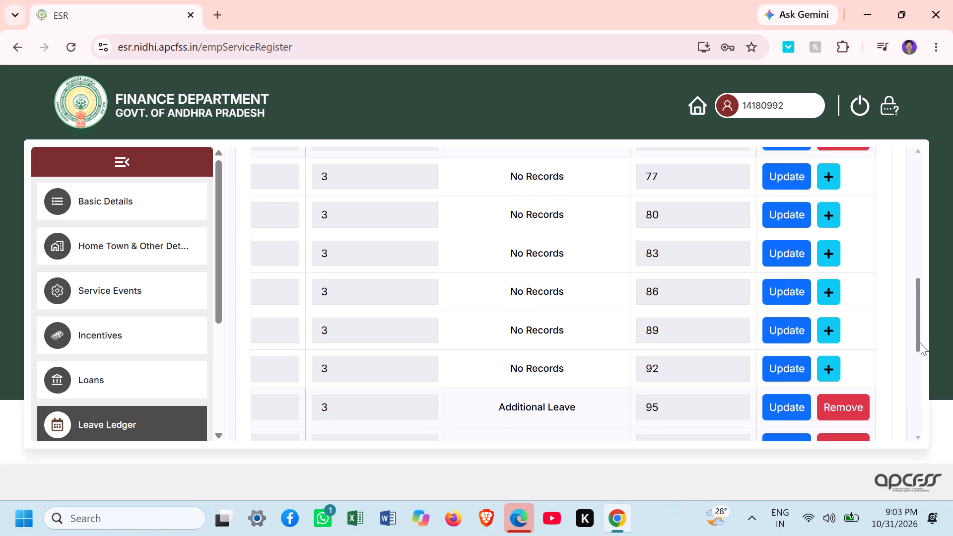
{"action": "left_click_drag", "start_coordinate": [920, 342], "coordinate": [920, 324]}
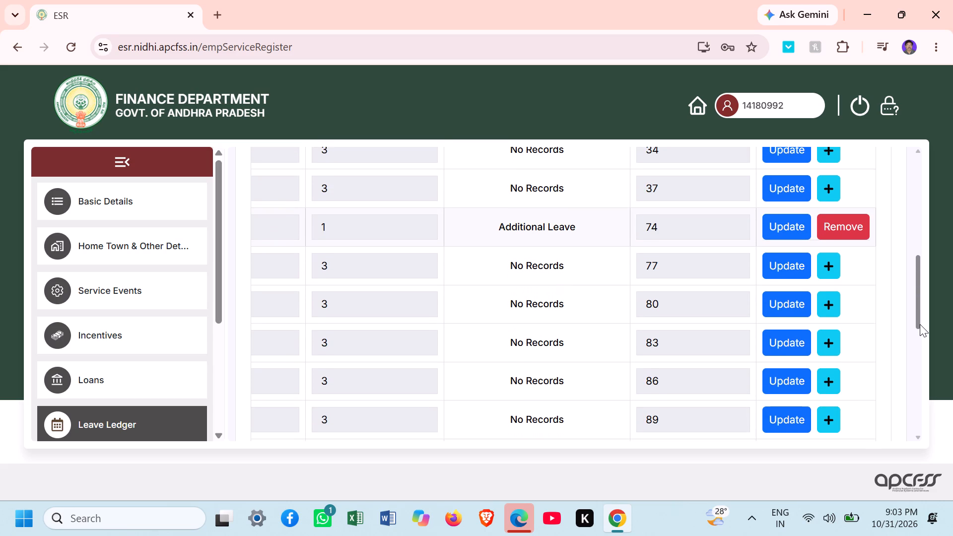
{"action": "left_click_drag", "start_coordinate": [920, 324], "coordinate": [920, 325]}
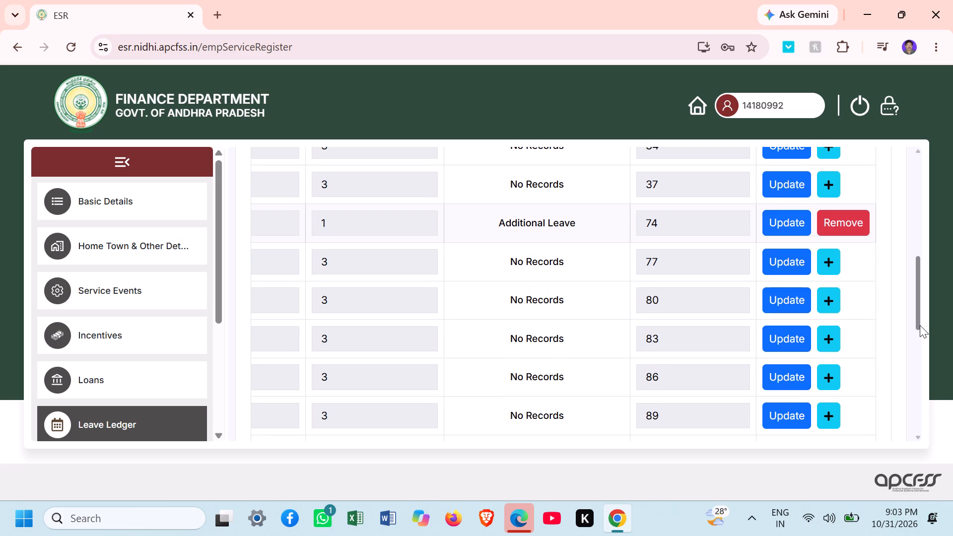
{"action": "double_click", "coordinate": [918, 436]}
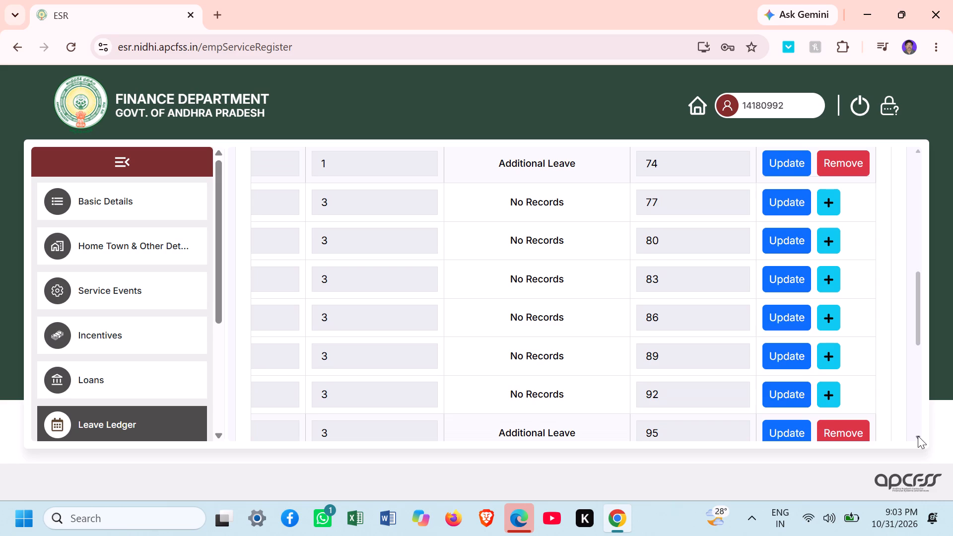
{"action": "left_click", "coordinate": [918, 436]}
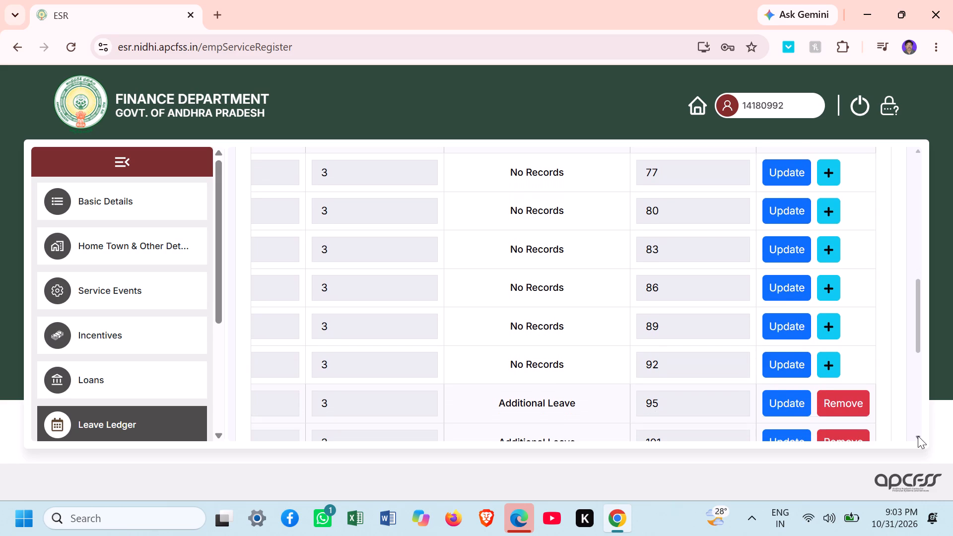
{"action": "left_click", "coordinate": [918, 436]}
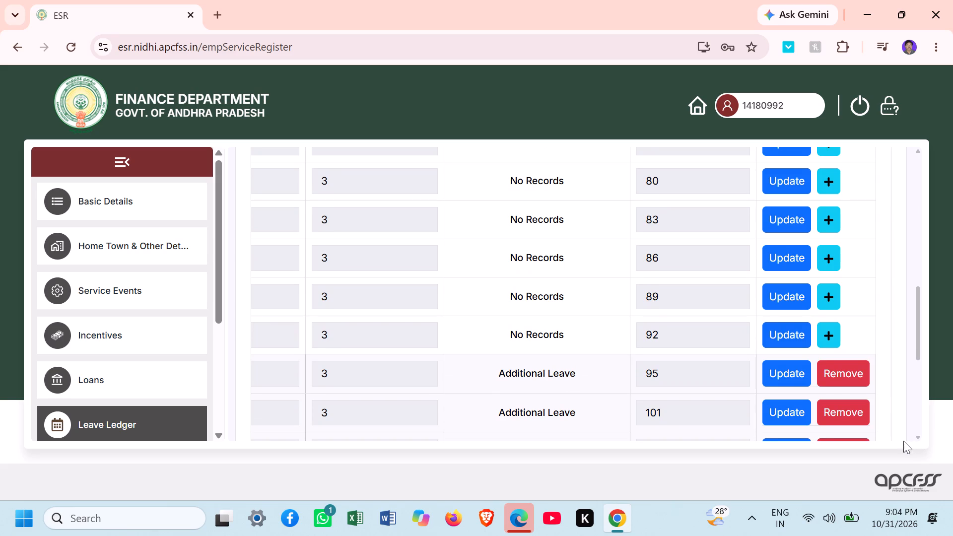
{"action": "left_click", "coordinate": [916, 439]}
{"action": "left_click", "coordinate": [916, 439]}
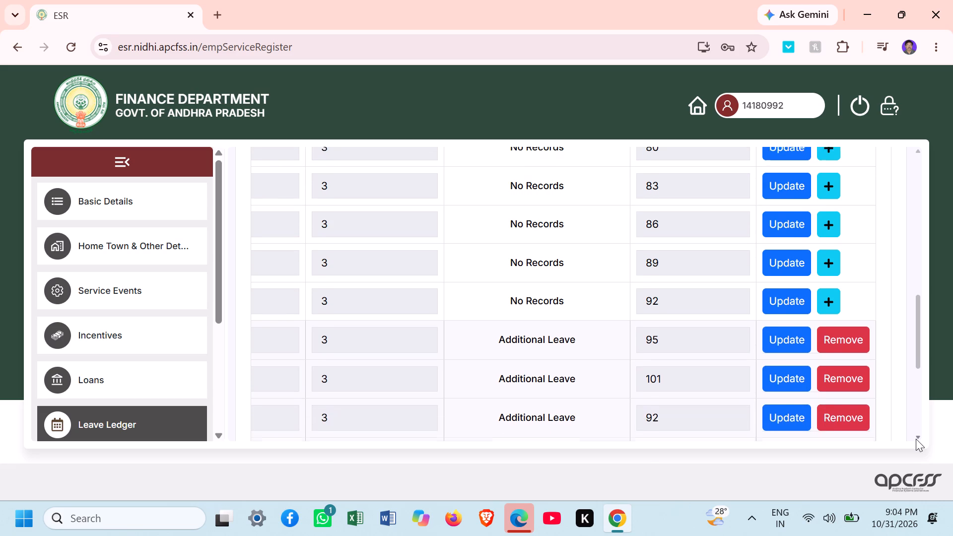
{"action": "left_click", "coordinate": [916, 439]}
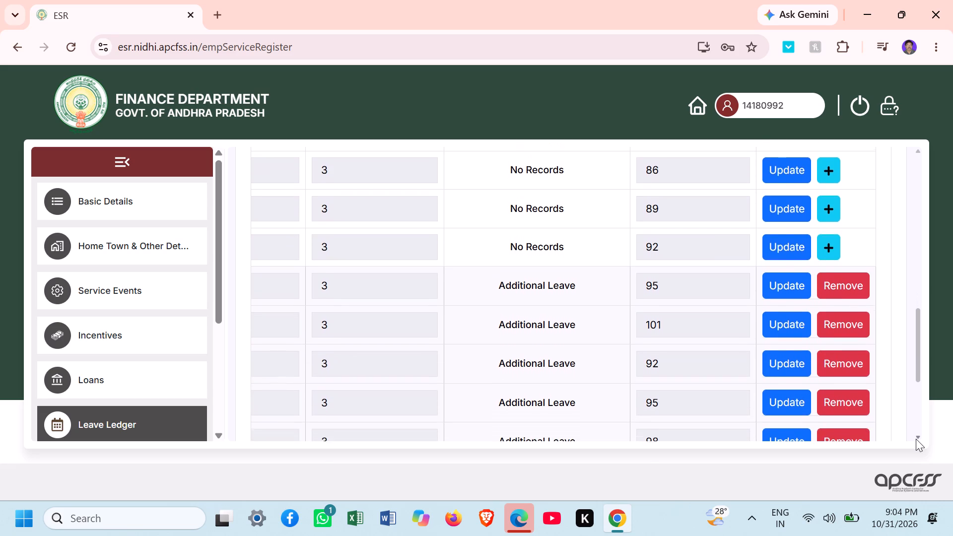
{"action": "double_click", "coordinate": [916, 439]}
{"action": "left_click", "coordinate": [916, 439]}
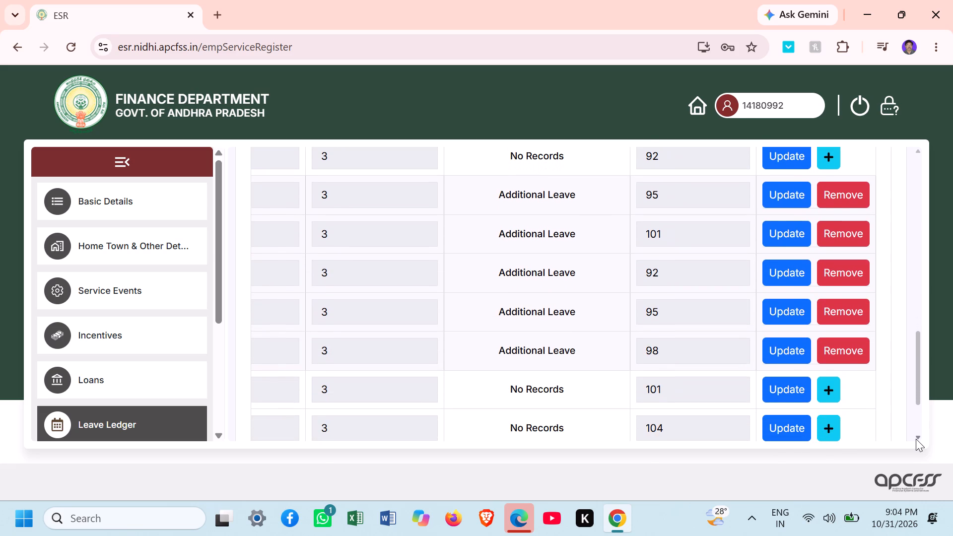
{"action": "left_click", "coordinate": [916, 439]}
{"action": "left_click", "coordinate": [916, 439]}
{"action": "left_click_drag", "start_coordinate": [916, 439], "coordinate": [816, 392]}
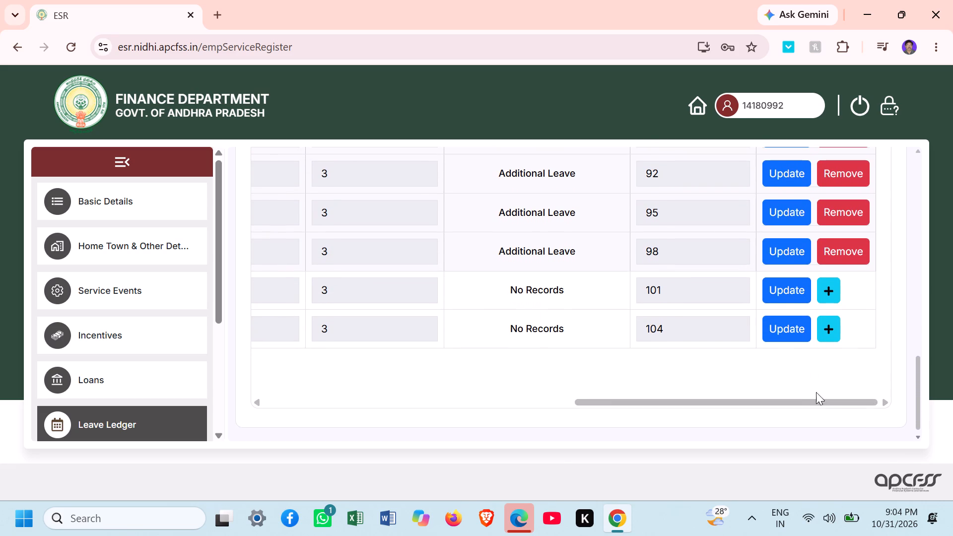
{"action": "left_click_drag", "start_coordinate": [816, 392], "coordinate": [814, 390]}
{"action": "left_click_drag", "start_coordinate": [814, 390], "coordinate": [493, 410]}
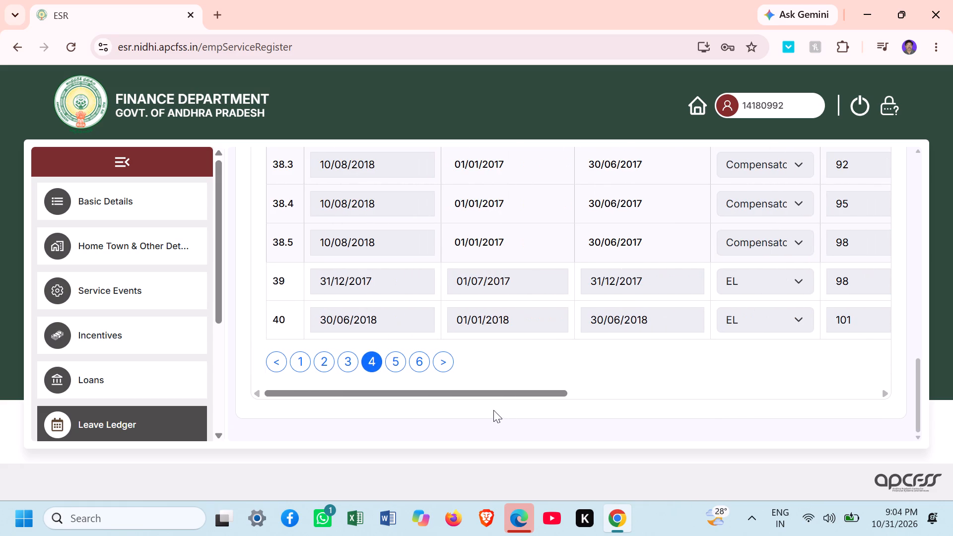
{"action": "left_click_drag", "start_coordinate": [493, 410], "coordinate": [454, 397]}
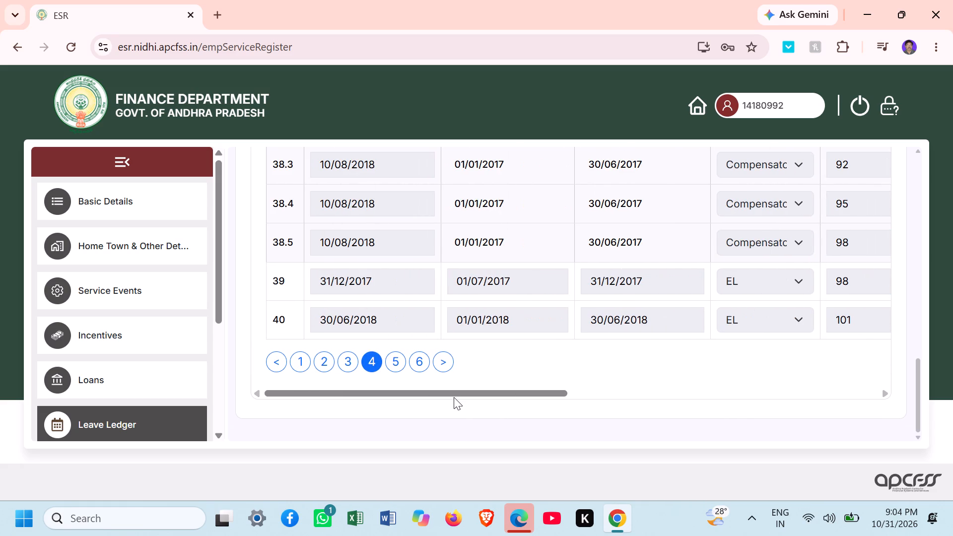